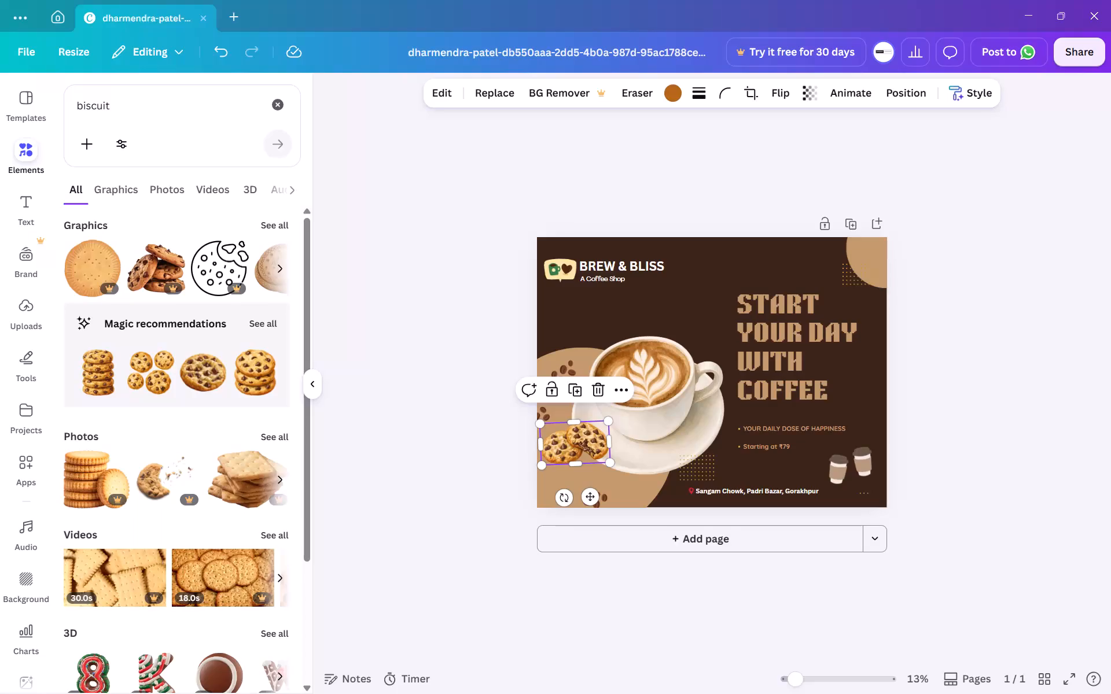
Rotate the cookies image counterclockwise and enlarge it to about 9.1 by 5.6.
{"action": "left_click", "coordinate": [404, 443]}
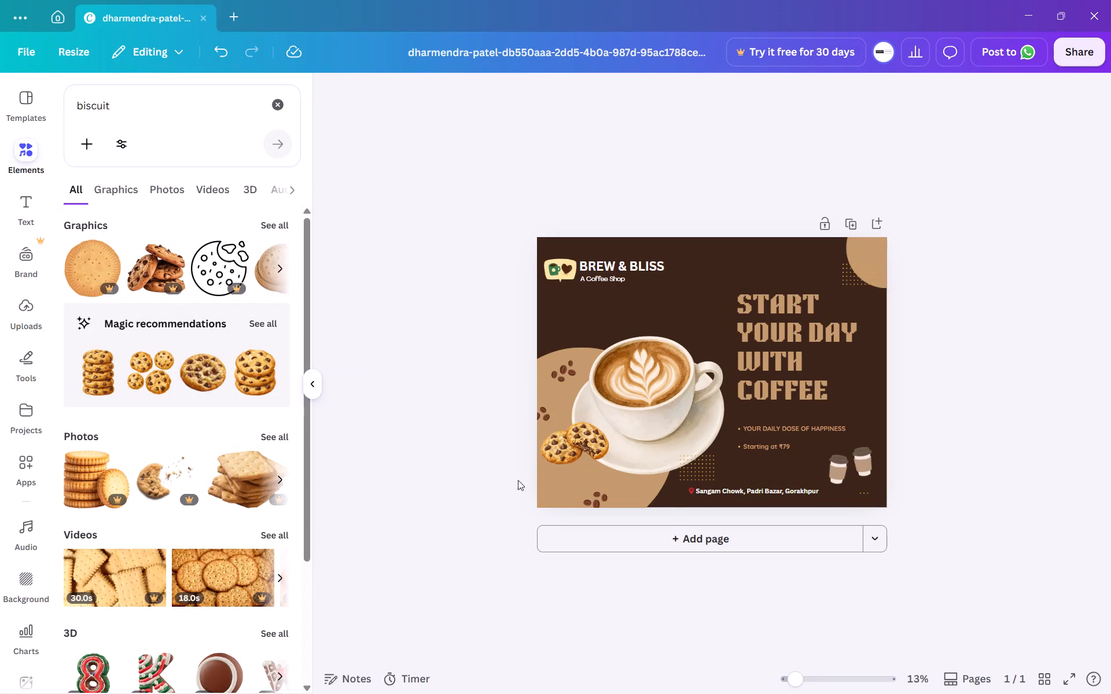
{"action": "left_click", "coordinate": [559, 460]}
{"action": "left_click_drag", "start_coordinate": [564, 499], "coordinate": [570, 499]}
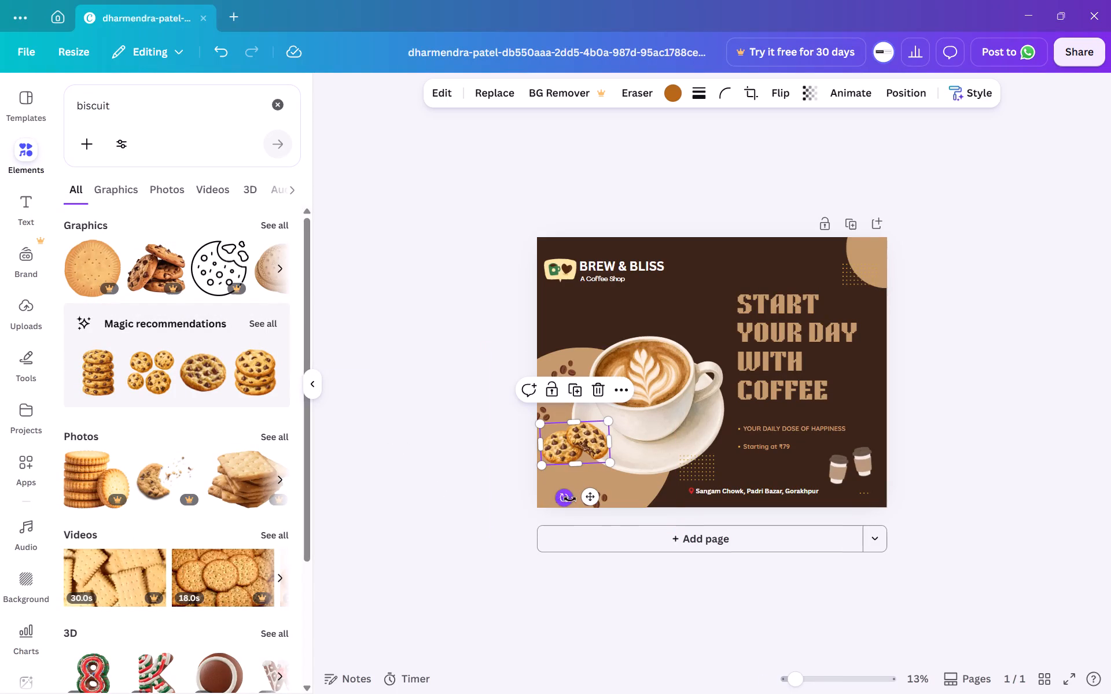
{"action": "left_click_drag", "start_coordinate": [570, 499], "coordinate": [580, 501]}
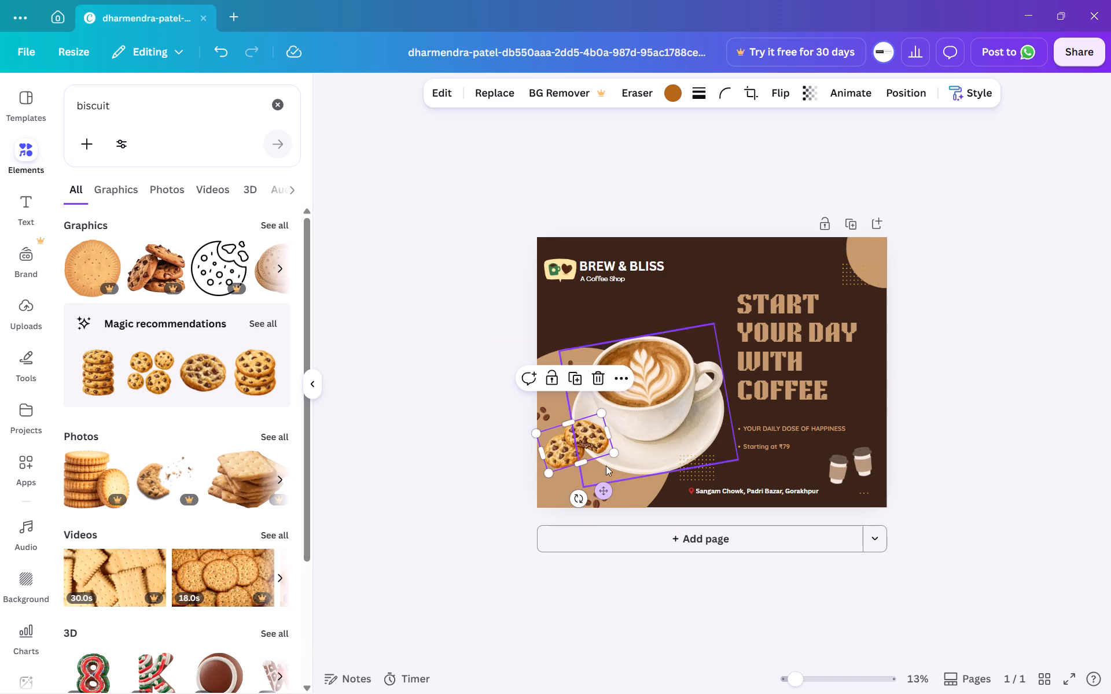
{"action": "left_click_drag", "start_coordinate": [548, 477], "coordinate": [548, 504]}
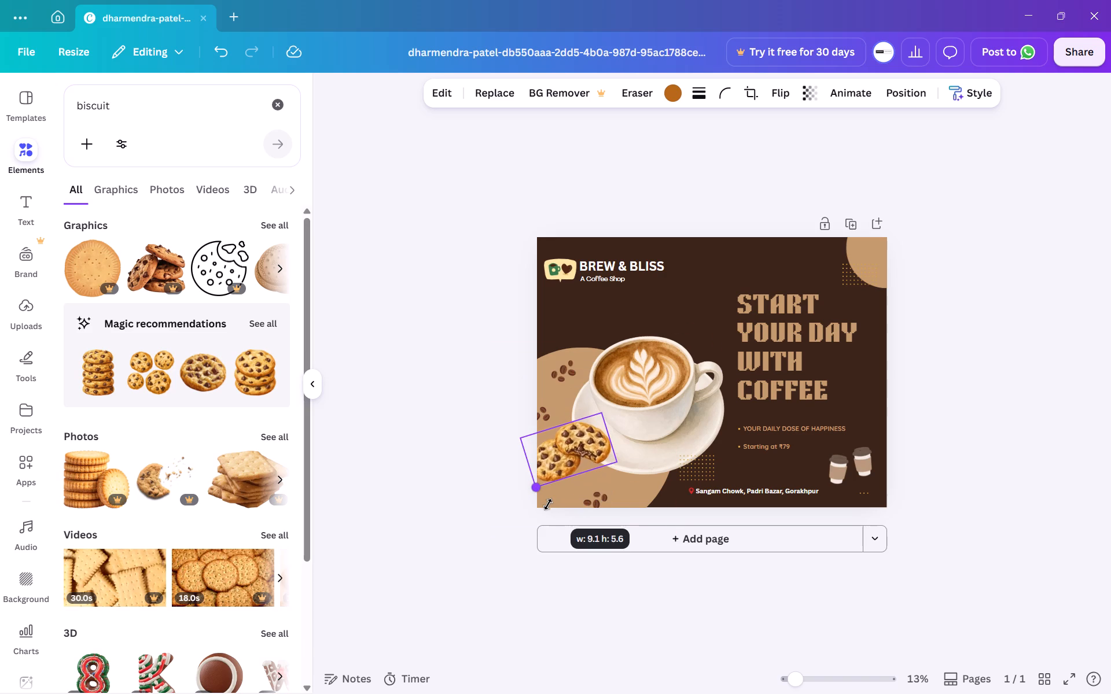
{"action": "left_click_drag", "start_coordinate": [548, 504], "coordinate": [548, 503]}
{"action": "left_click", "coordinate": [462, 505]}
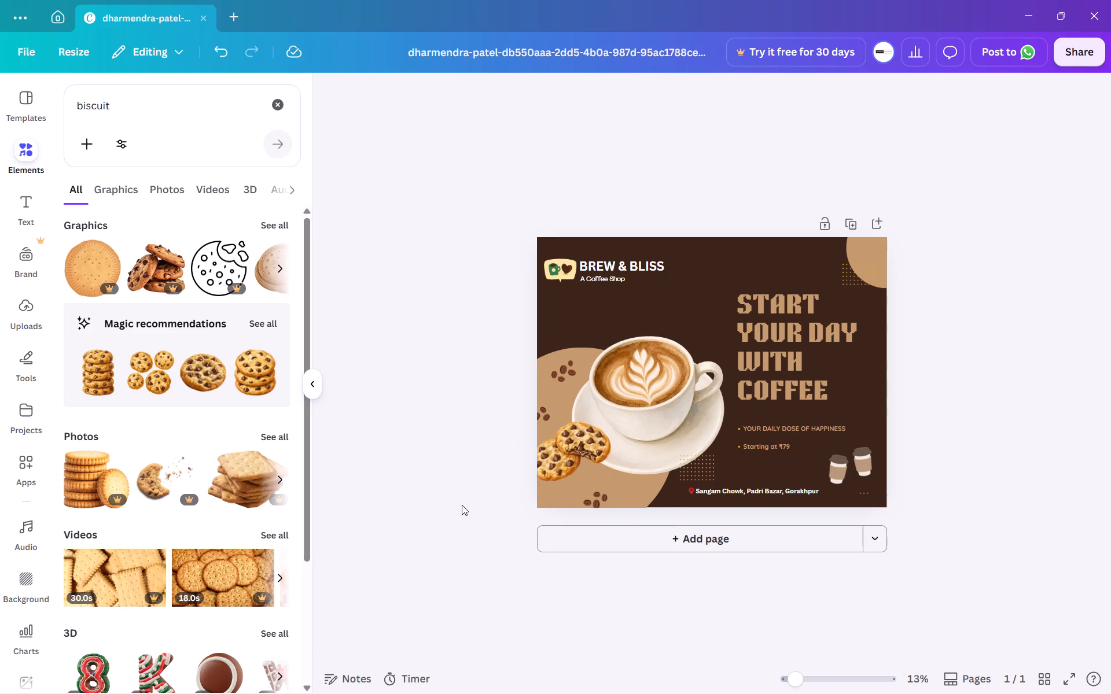
Move the cookies image slightly toward the coffee cup so both cookies sit inside the poster and overlap the saucer.
{"action": "left_click_drag", "start_coordinate": [567, 458], "coordinate": [577, 459]}
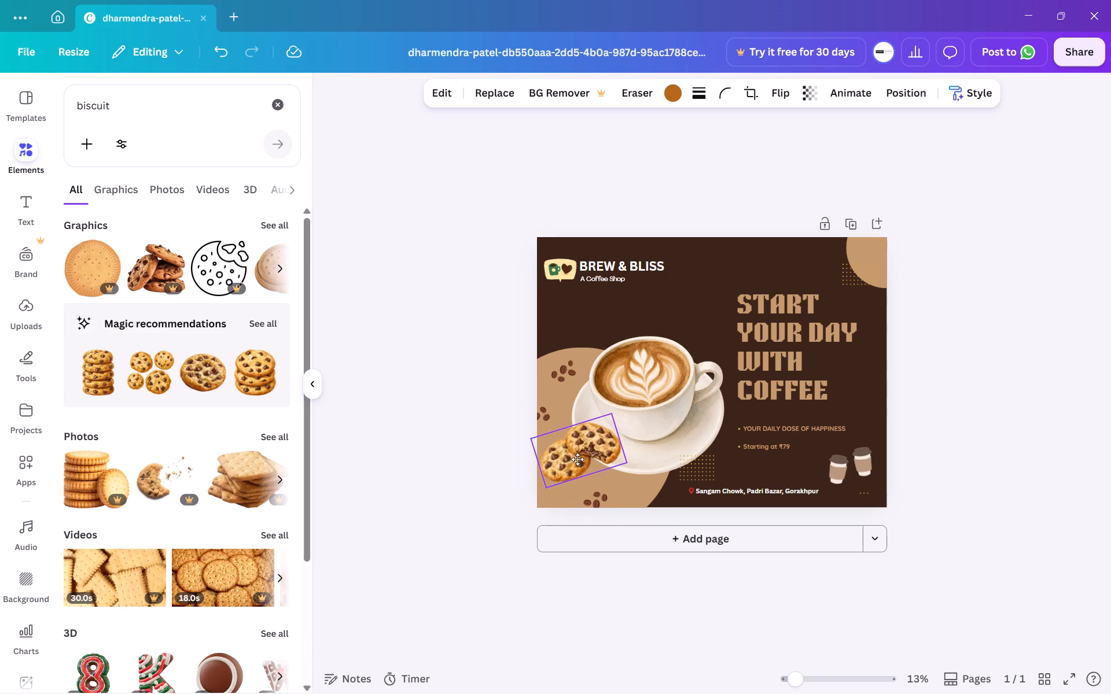
{"action": "left_click_drag", "start_coordinate": [577, 459], "coordinate": [577, 457]}
{"action": "left_click", "coordinate": [451, 455]}
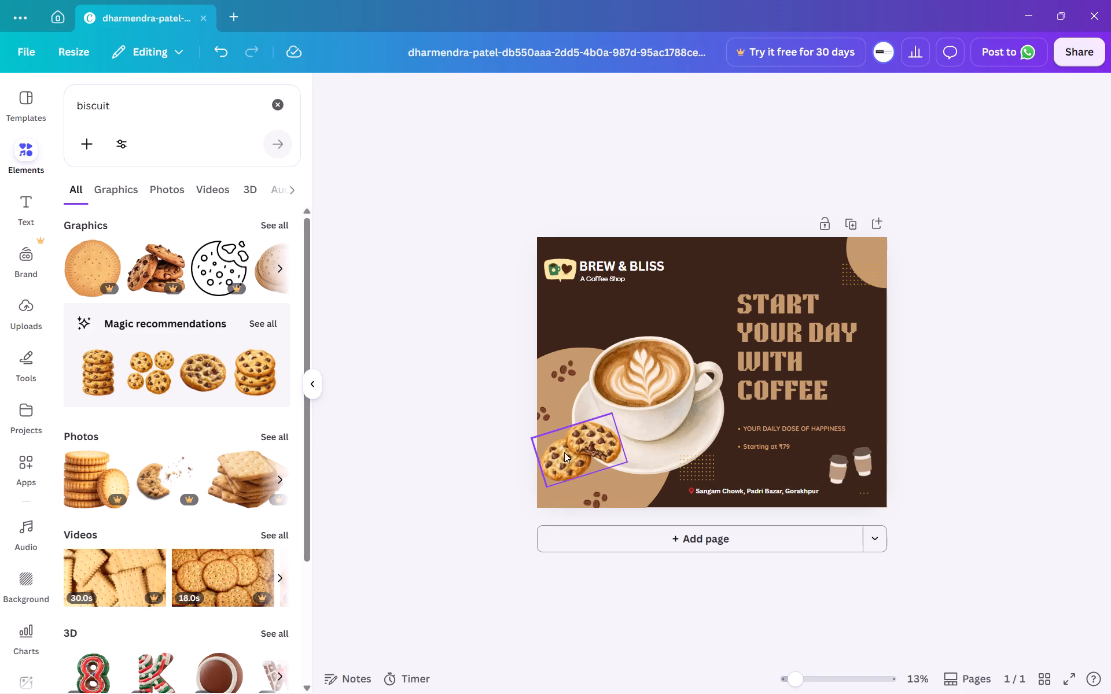
{"action": "left_click", "coordinate": [536, 480]}
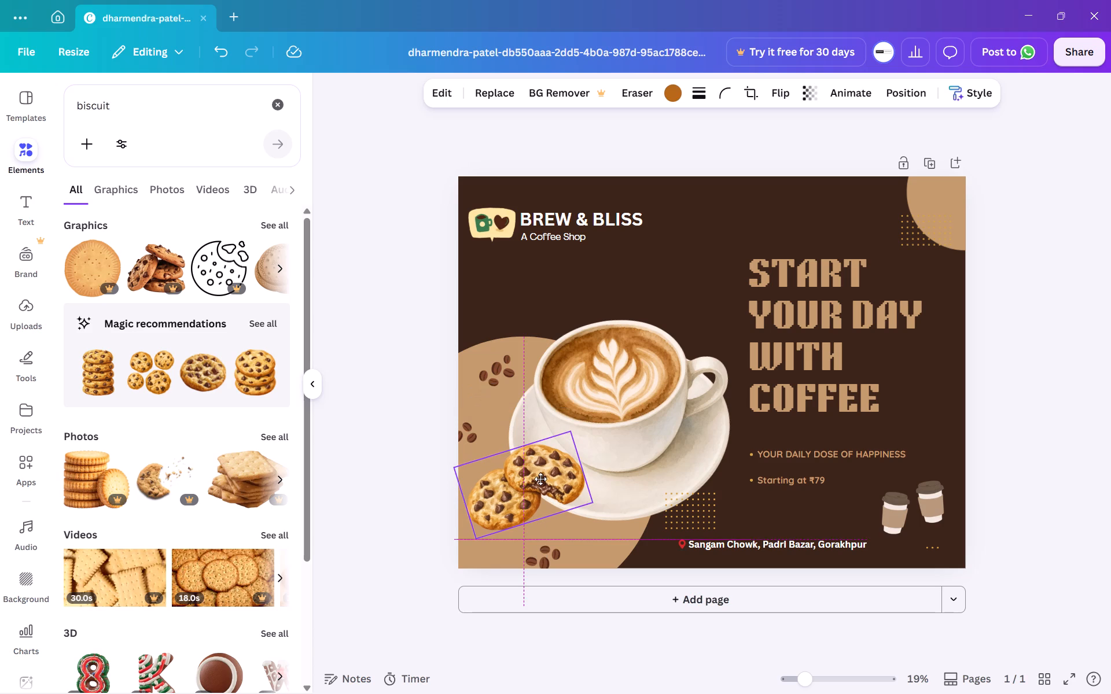
{"action": "left_click", "coordinate": [404, 518]}
Apply the Drop shadow effect to the cookies image.
{"action": "left_click", "coordinate": [509, 494]}
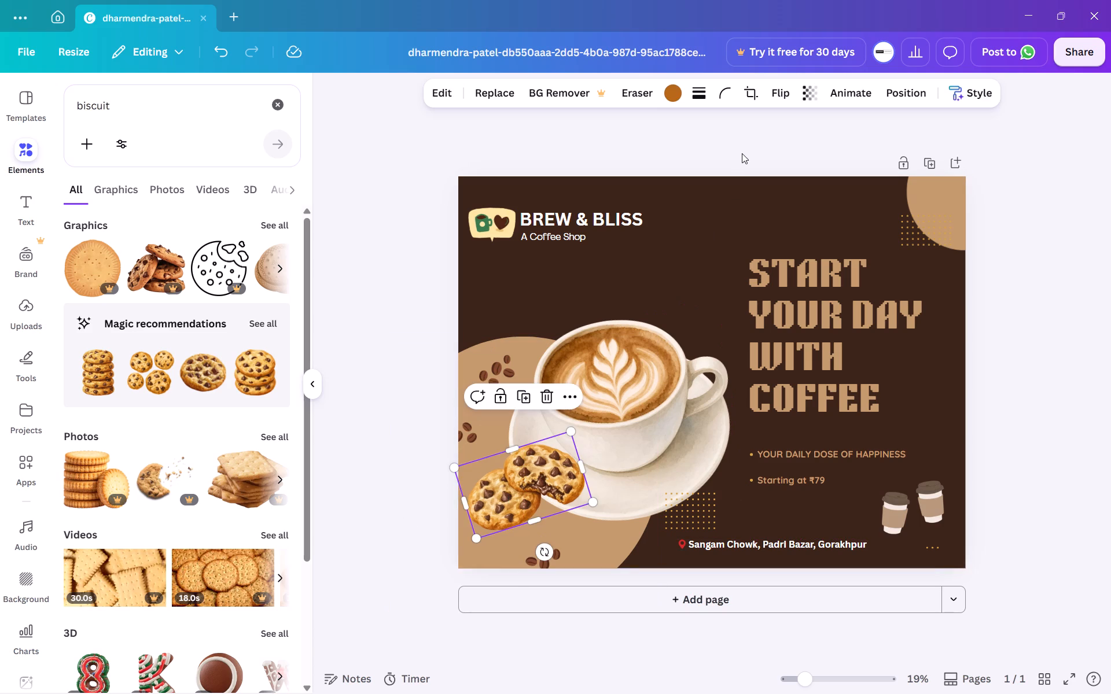
{"action": "left_click", "coordinate": [438, 86]}
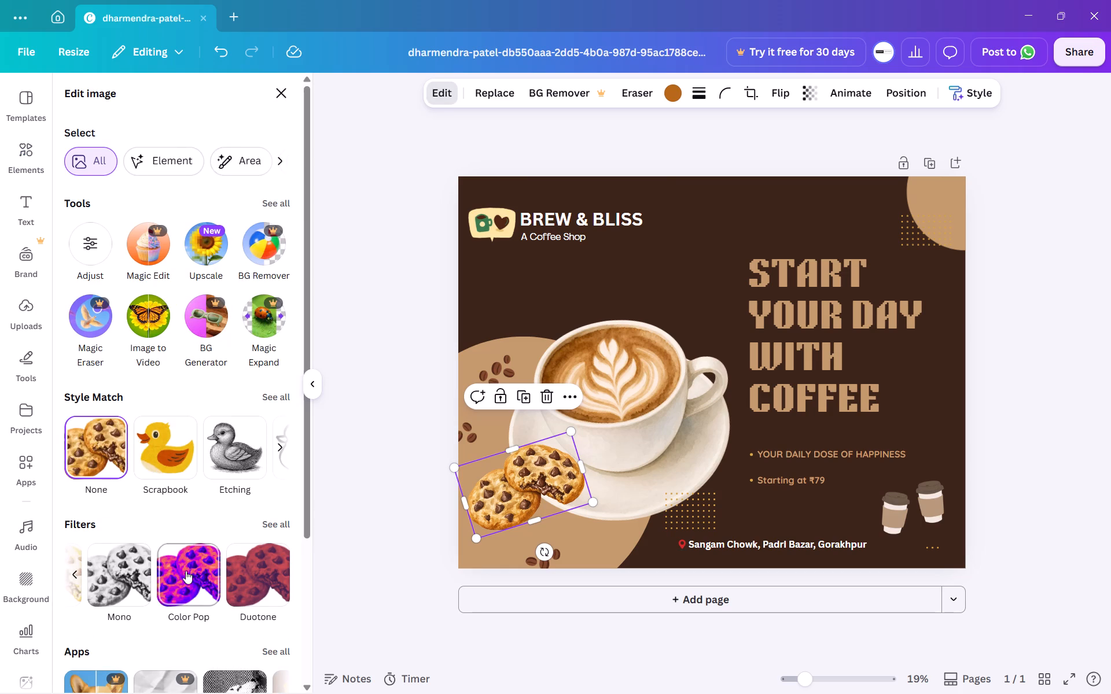
{"action": "scroll", "coordinate": [186, 581], "scroll_direction": "down", "scroll_amount": 6}
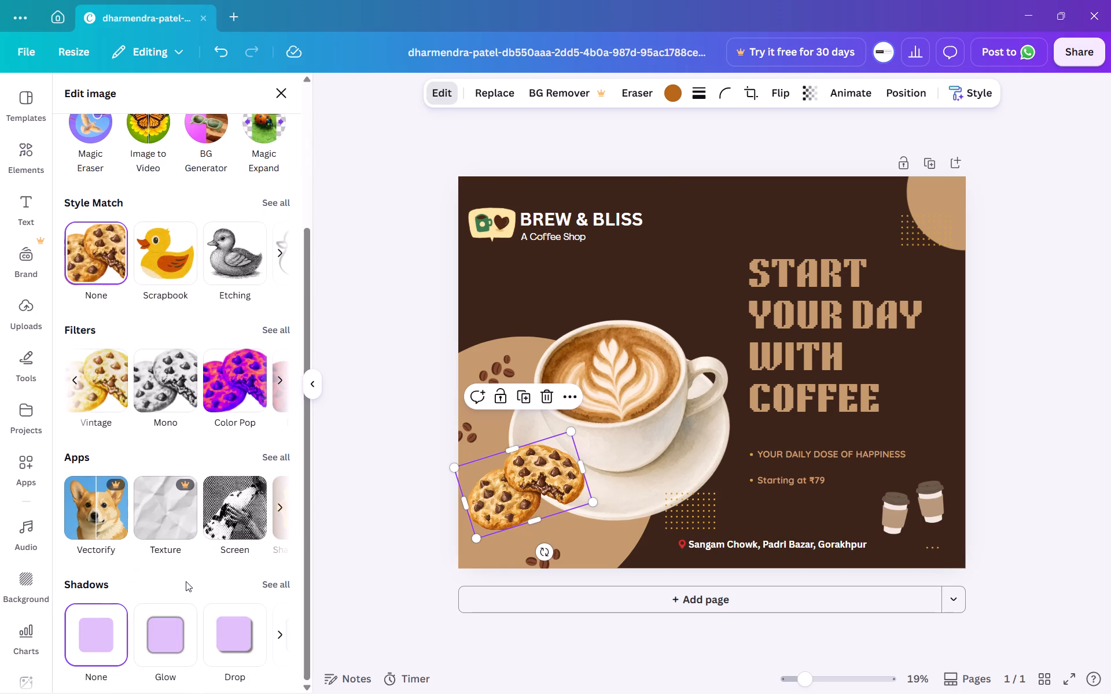
{"action": "scroll", "coordinate": [186, 581], "scroll_direction": "down", "scroll_amount": 1}
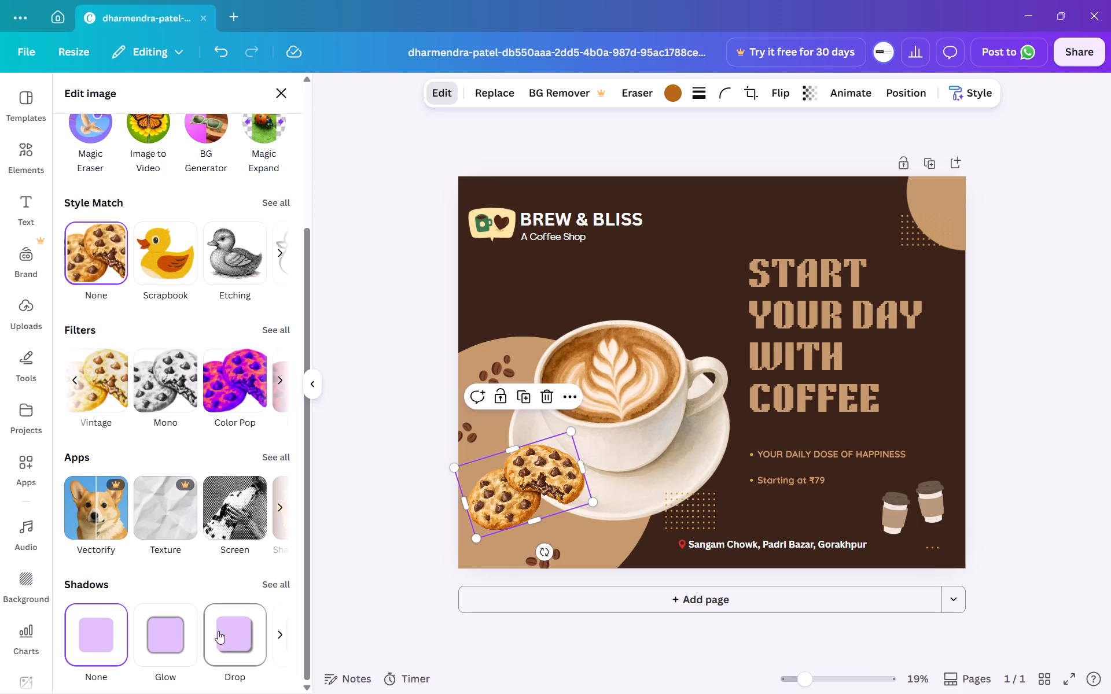
{"action": "left_click", "coordinate": [180, 641]}
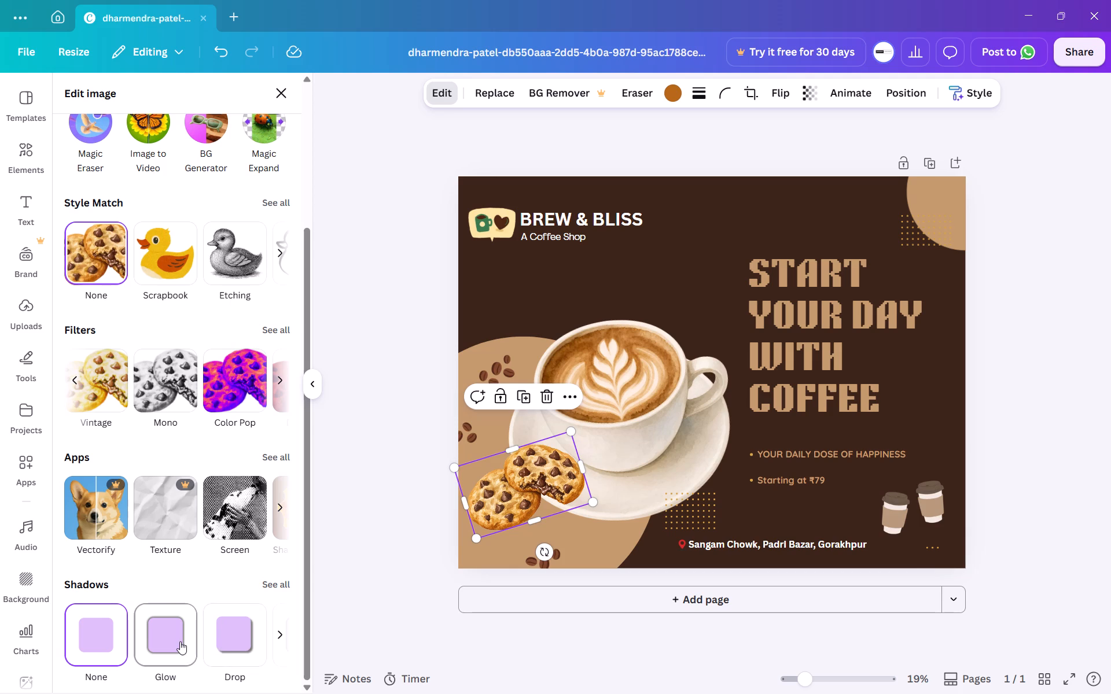
{"action": "left_click", "coordinate": [204, 649]}
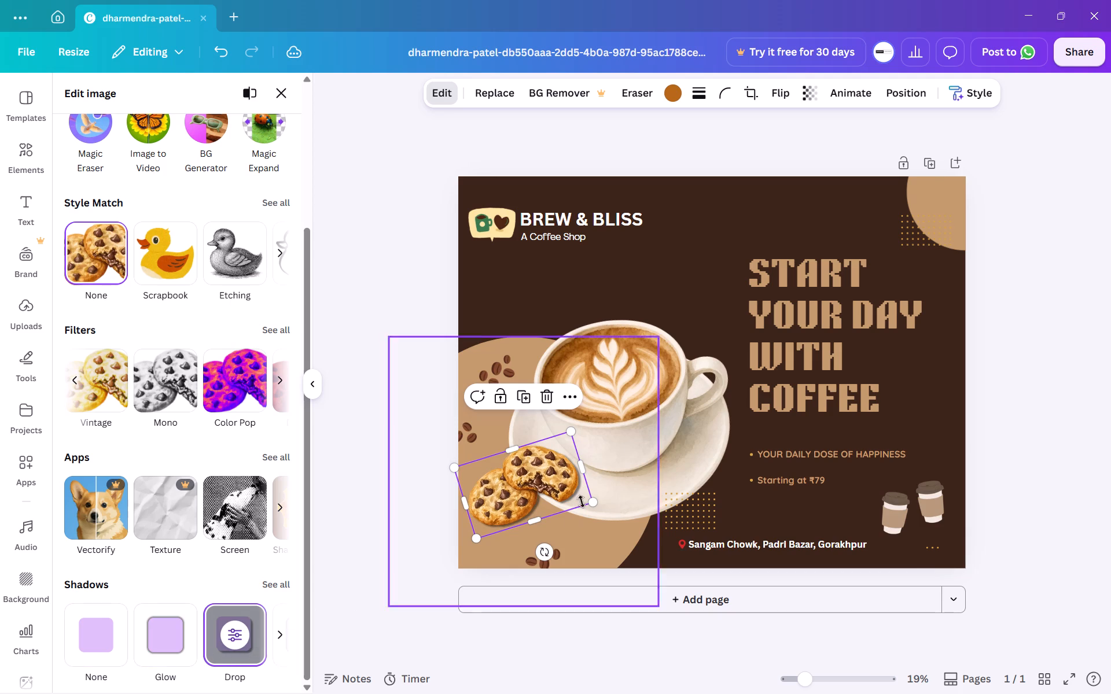
{"action": "left_click", "coordinate": [420, 383]}
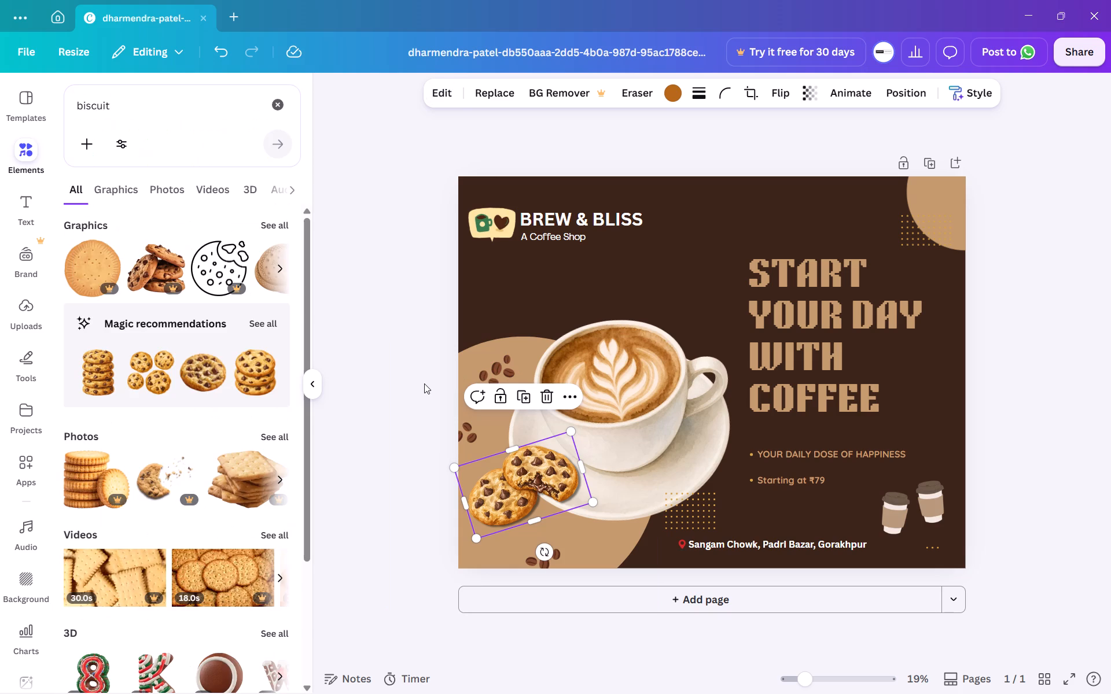
{"action": "left_click", "coordinate": [424, 383]}
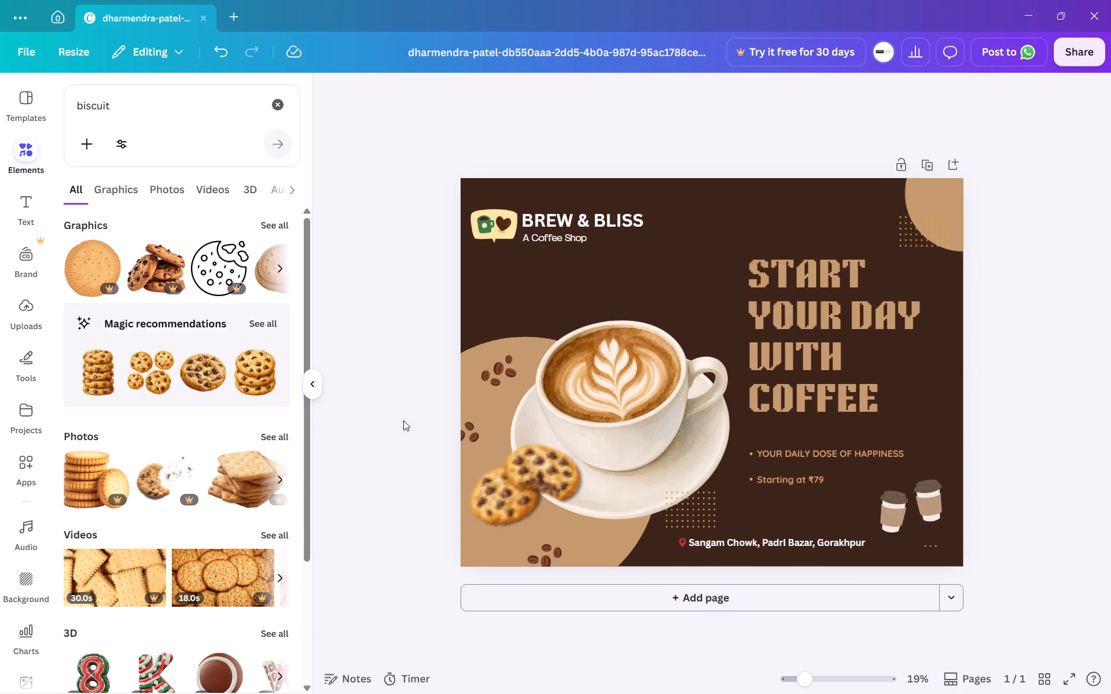
Apply the Natural filter Fresco to the takeaway cups graphic in the poster's lower corner.
{"action": "left_click", "coordinate": [888, 507]}
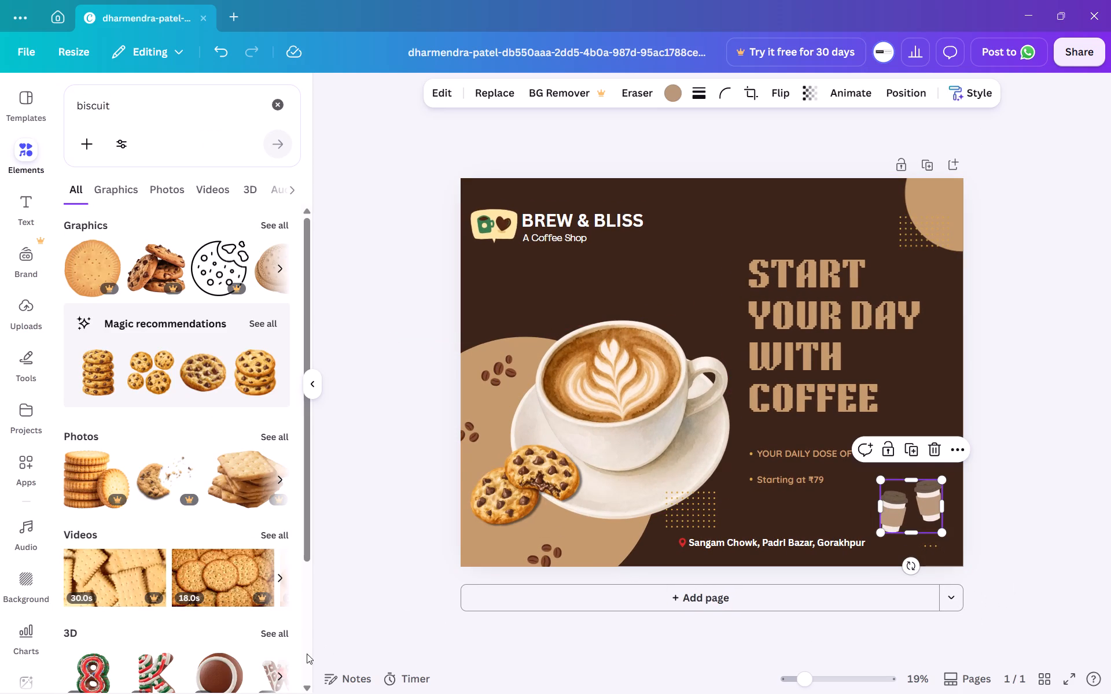
{"action": "scroll", "coordinate": [250, 602], "scroll_direction": "down", "scroll_amount": 2}
{"action": "scroll", "coordinate": [250, 602], "scroll_direction": "up", "scroll_amount": 2}
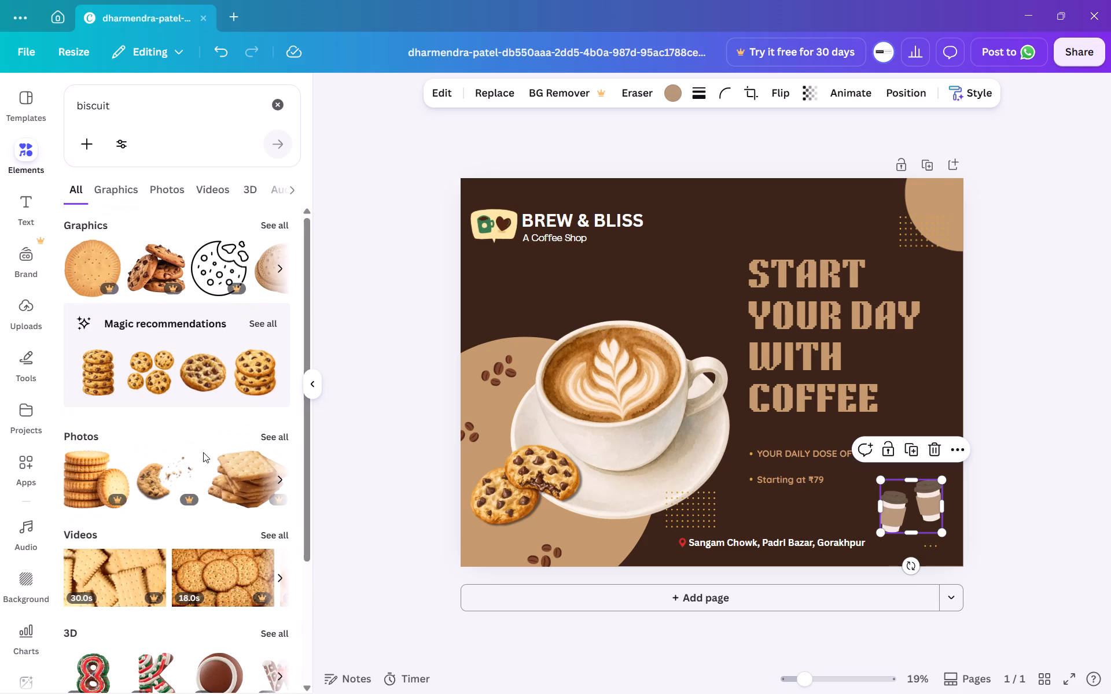
{"action": "left_click", "coordinate": [443, 99]}
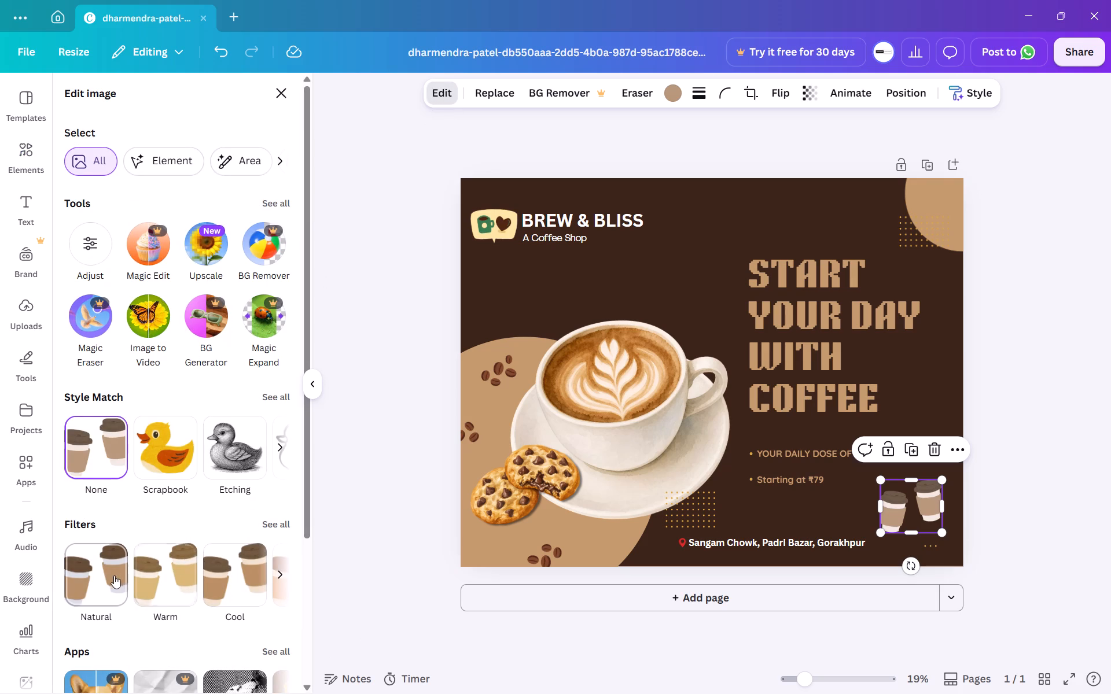
{"action": "left_click", "coordinate": [99, 575]}
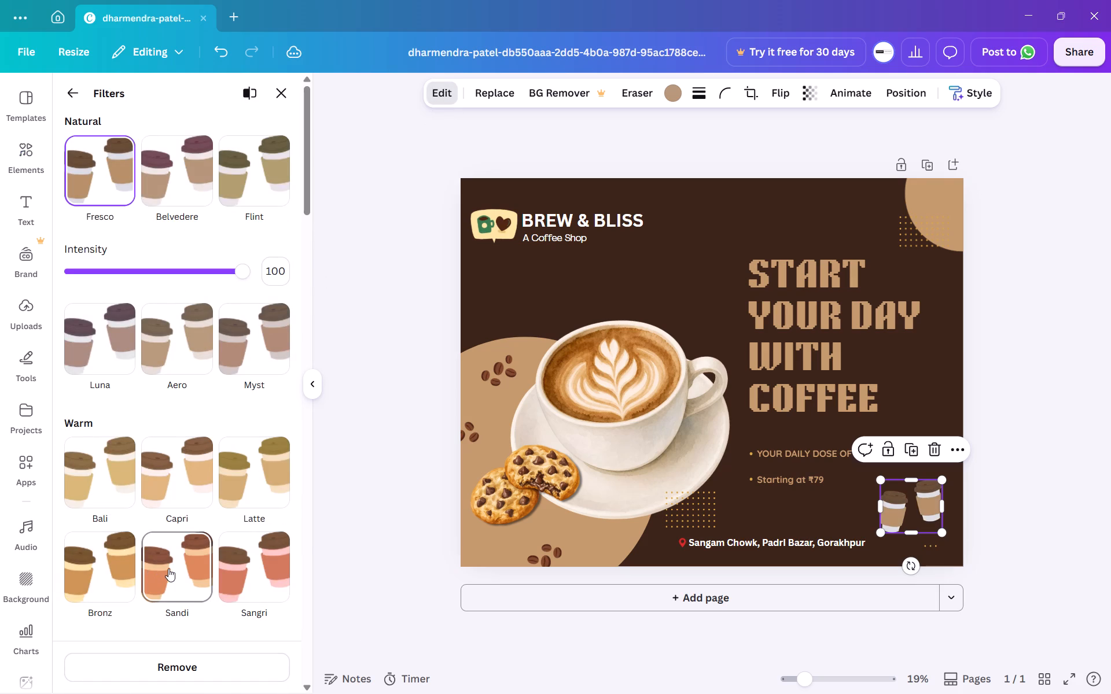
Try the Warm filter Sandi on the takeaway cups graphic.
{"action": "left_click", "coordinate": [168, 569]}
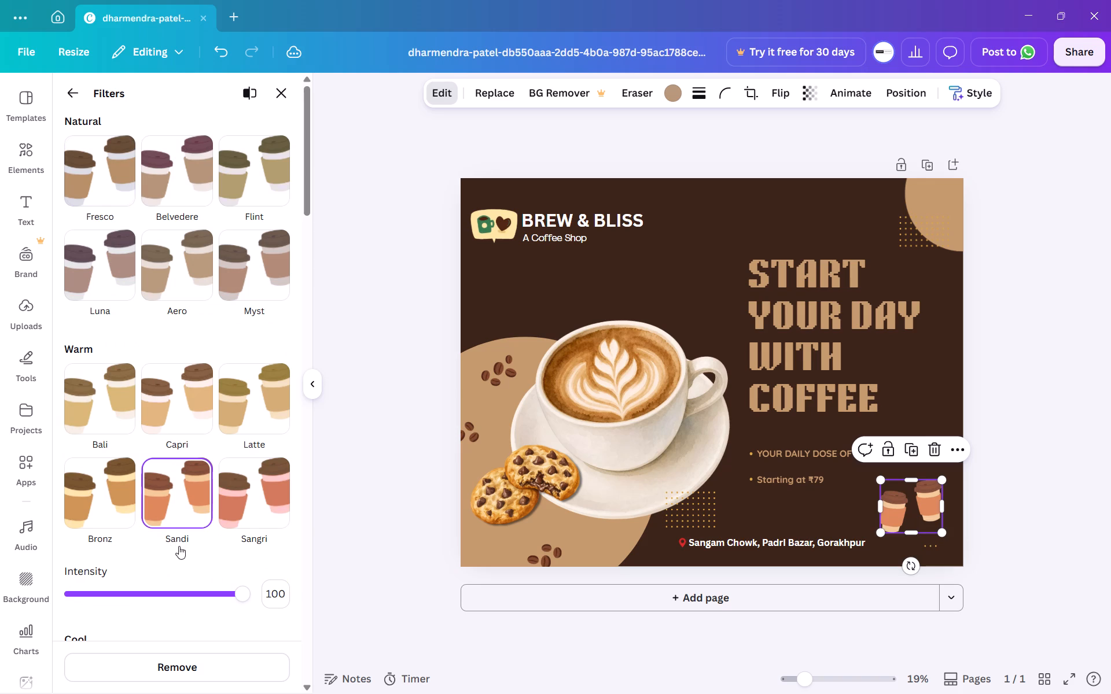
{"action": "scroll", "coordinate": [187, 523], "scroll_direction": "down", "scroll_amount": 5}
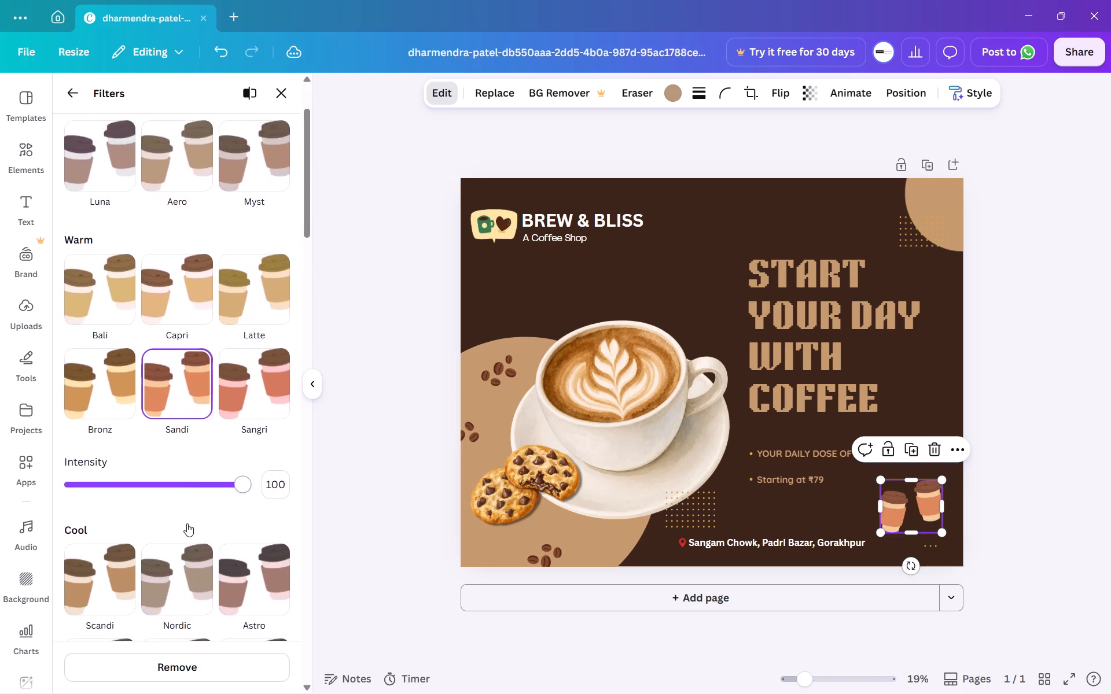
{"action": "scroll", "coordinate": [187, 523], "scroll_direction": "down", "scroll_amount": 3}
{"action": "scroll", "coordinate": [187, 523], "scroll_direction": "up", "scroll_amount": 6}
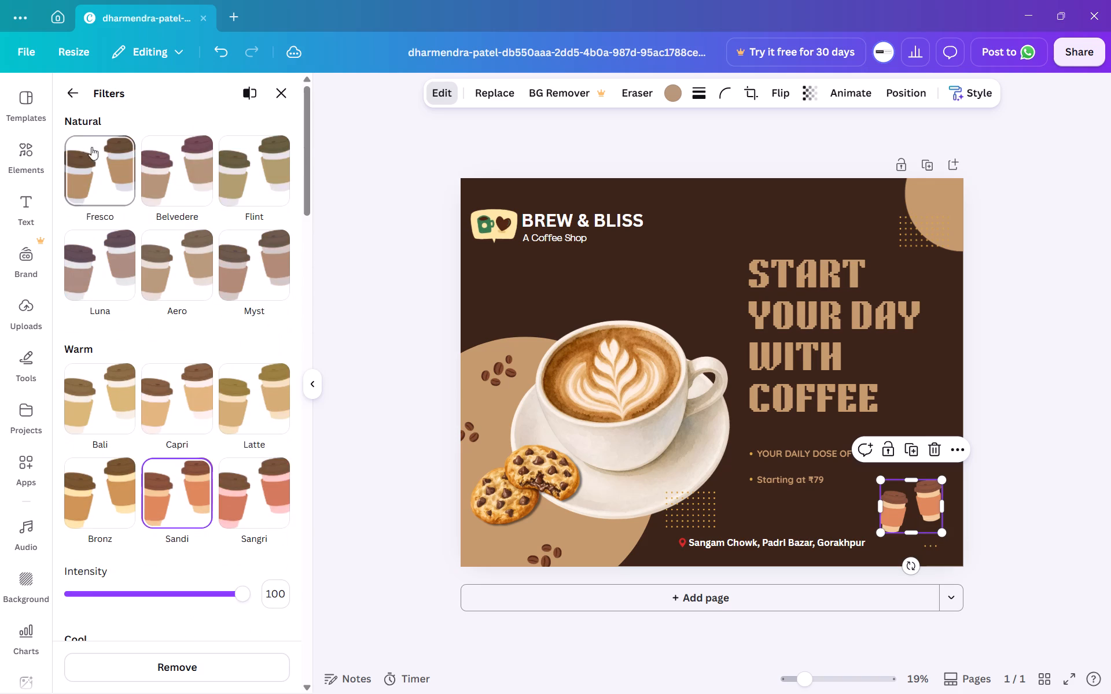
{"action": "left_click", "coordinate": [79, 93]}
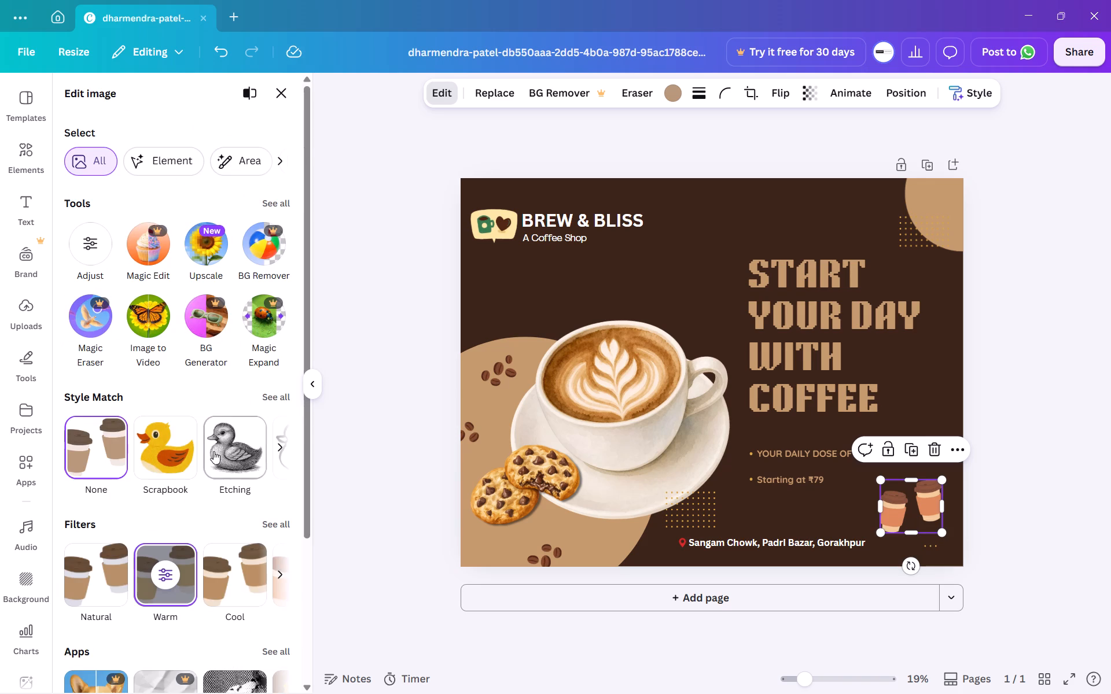
Switch the takeaway cups graphic back to the Natural filter Fresco.
{"action": "left_click", "coordinate": [98, 592]}
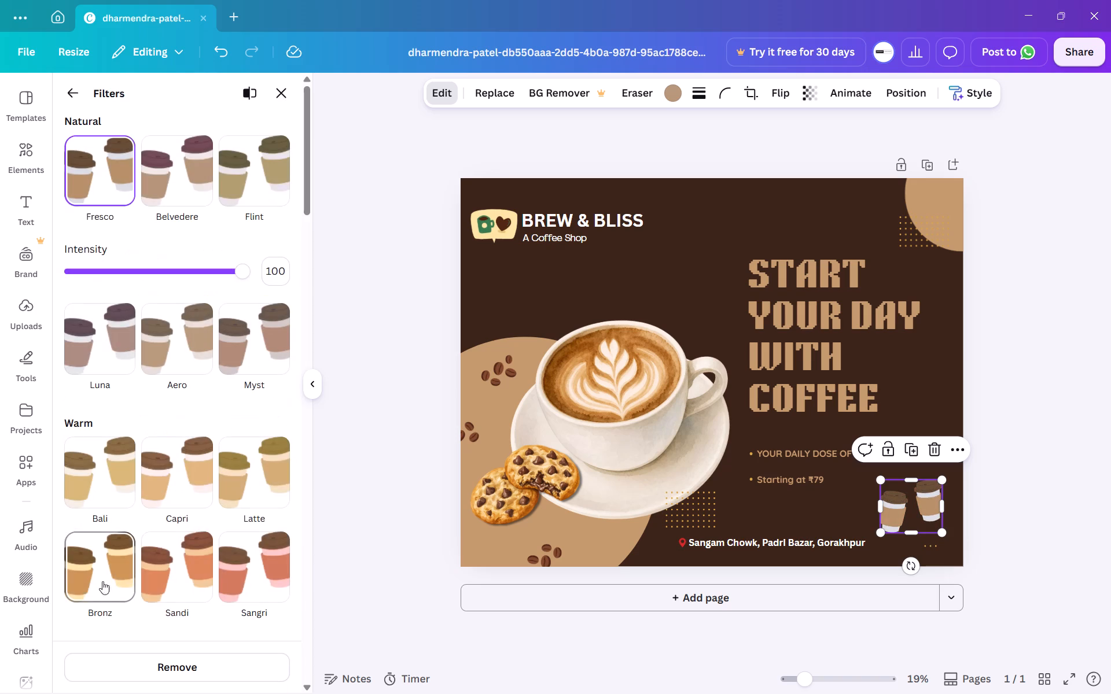
{"action": "scroll", "coordinate": [201, 556], "scroll_direction": "up", "scroll_amount": 4}
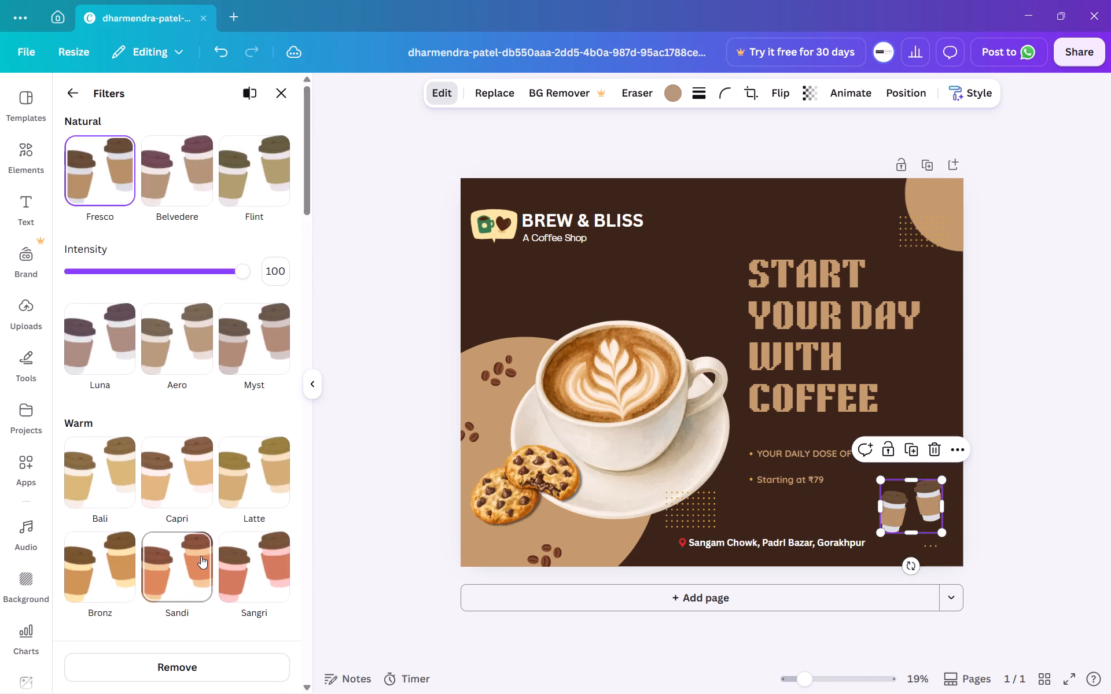
{"action": "left_click", "coordinate": [78, 90]}
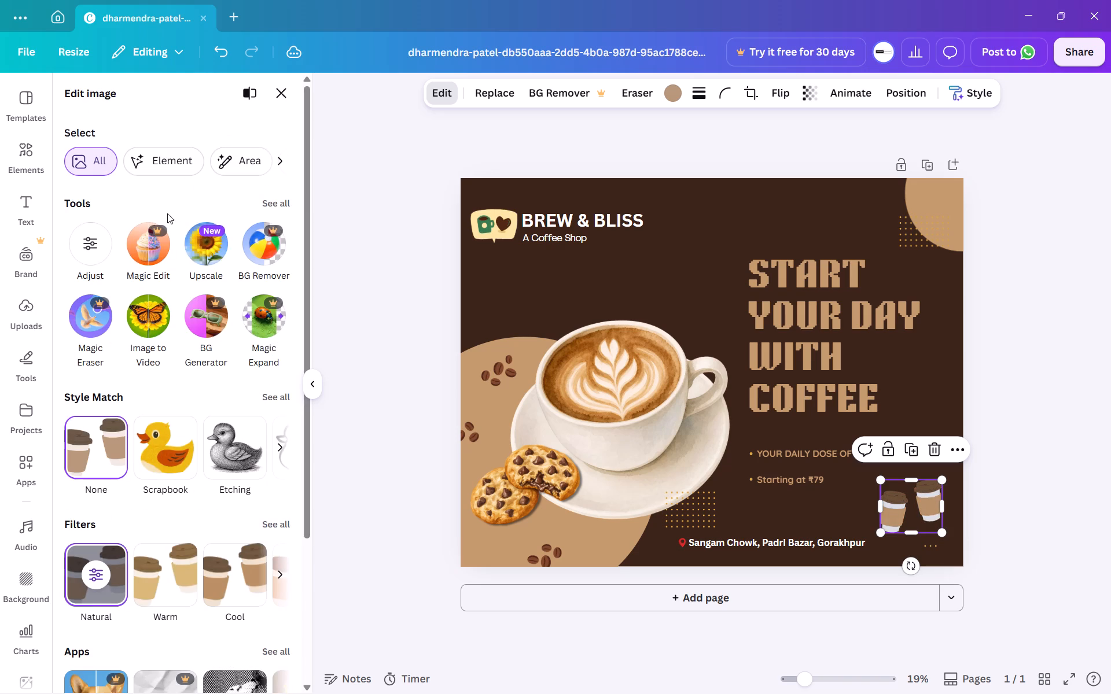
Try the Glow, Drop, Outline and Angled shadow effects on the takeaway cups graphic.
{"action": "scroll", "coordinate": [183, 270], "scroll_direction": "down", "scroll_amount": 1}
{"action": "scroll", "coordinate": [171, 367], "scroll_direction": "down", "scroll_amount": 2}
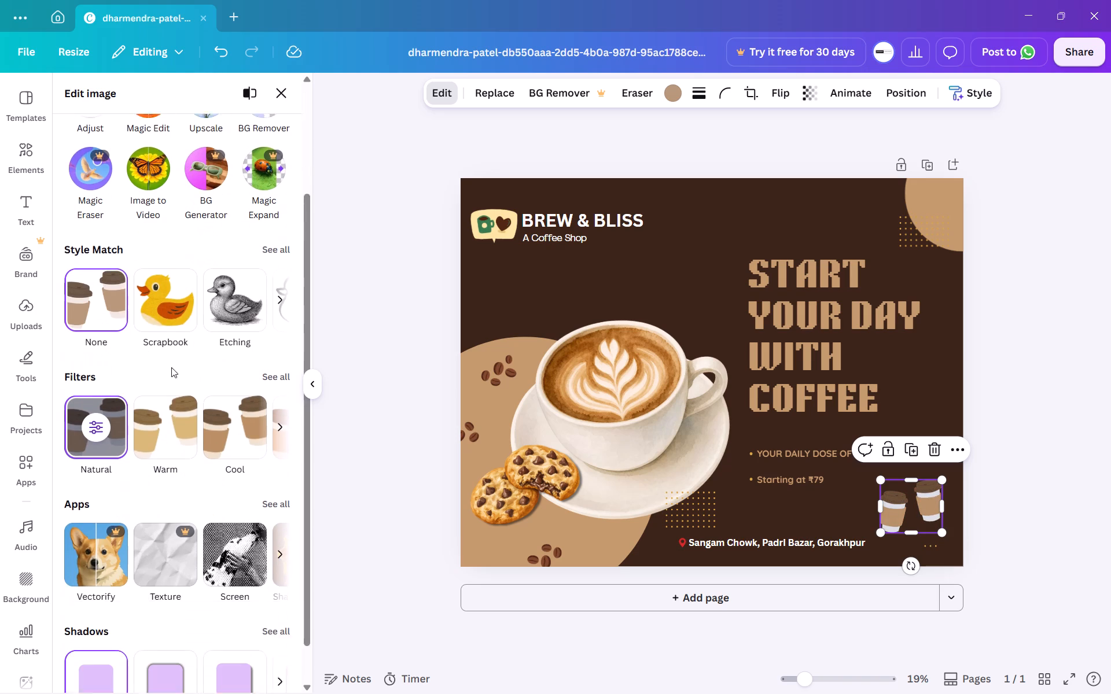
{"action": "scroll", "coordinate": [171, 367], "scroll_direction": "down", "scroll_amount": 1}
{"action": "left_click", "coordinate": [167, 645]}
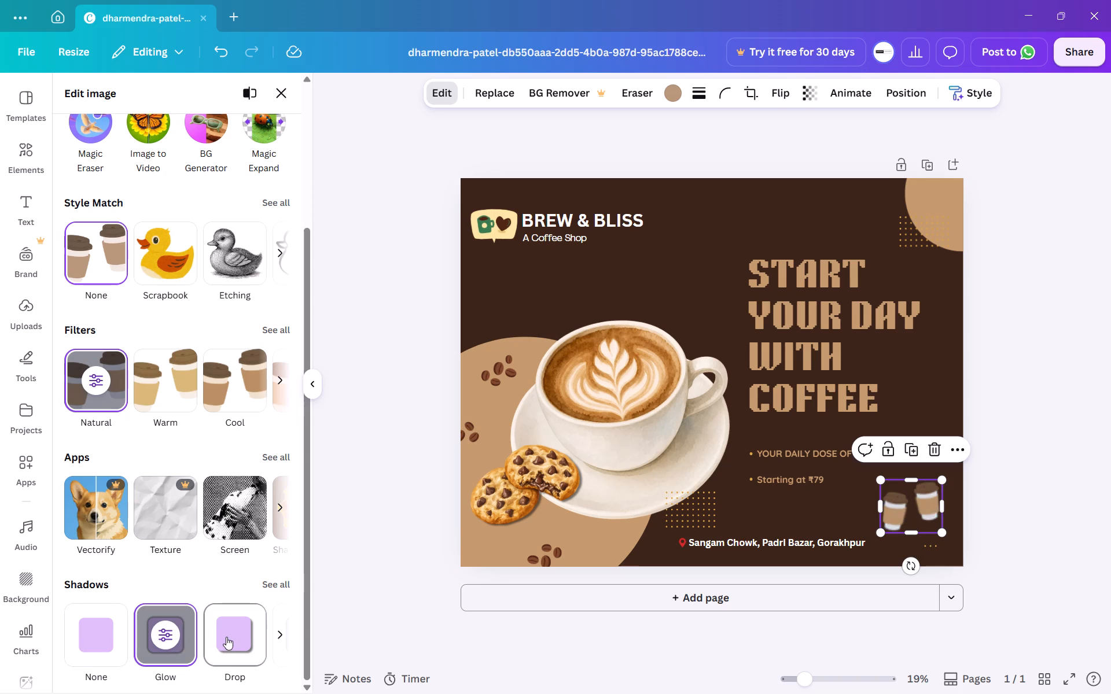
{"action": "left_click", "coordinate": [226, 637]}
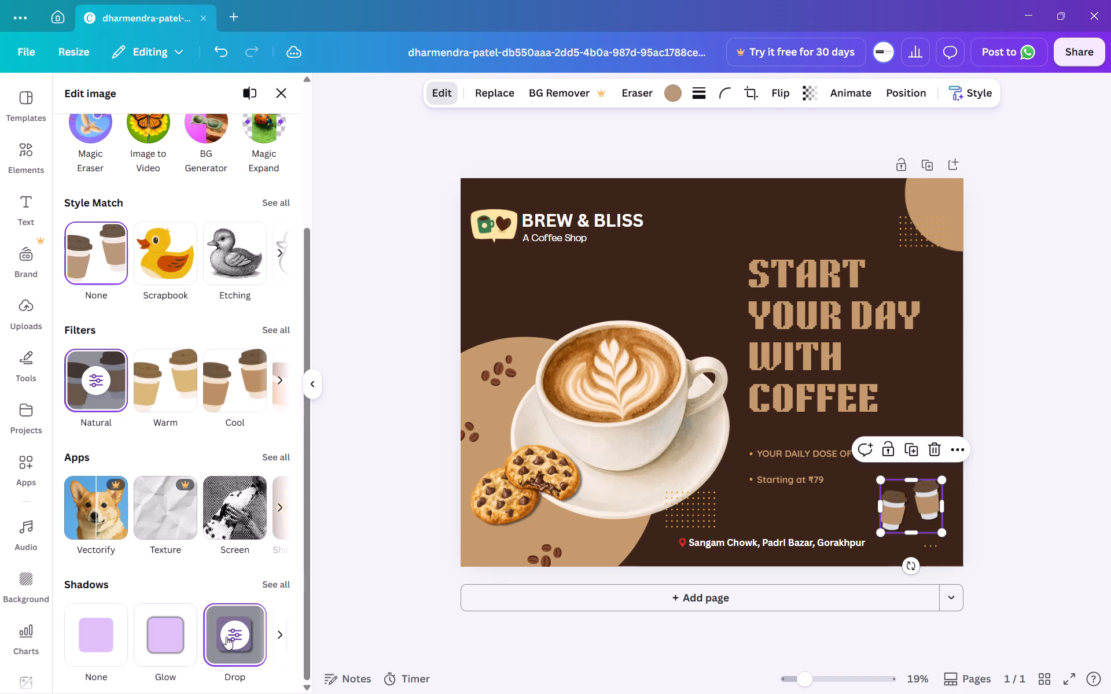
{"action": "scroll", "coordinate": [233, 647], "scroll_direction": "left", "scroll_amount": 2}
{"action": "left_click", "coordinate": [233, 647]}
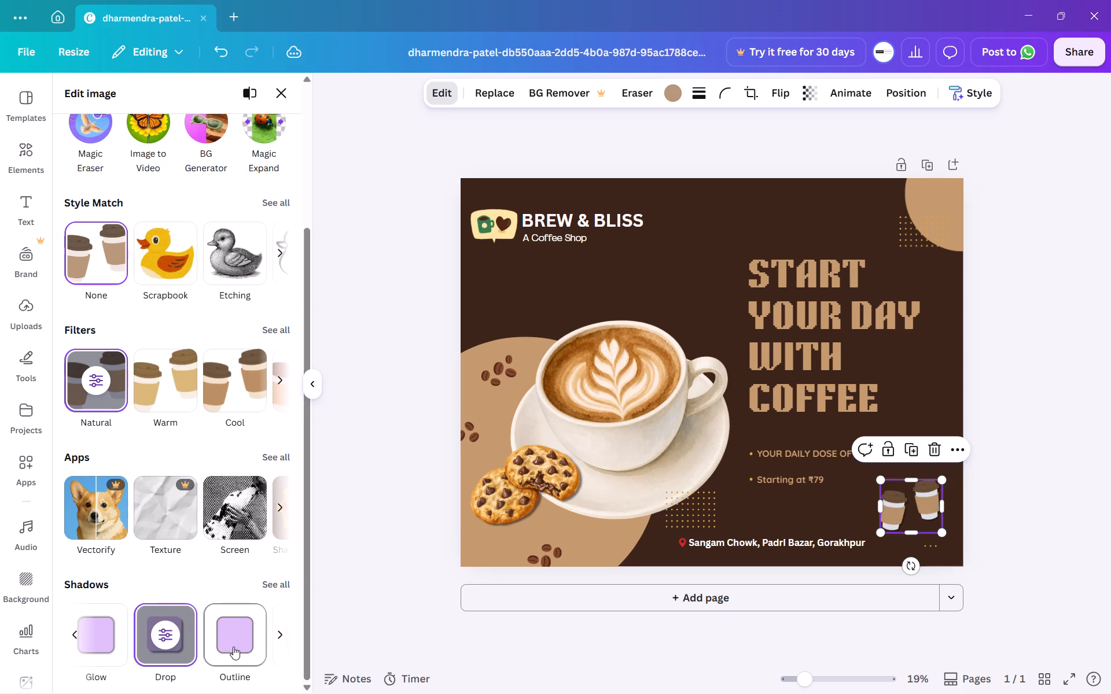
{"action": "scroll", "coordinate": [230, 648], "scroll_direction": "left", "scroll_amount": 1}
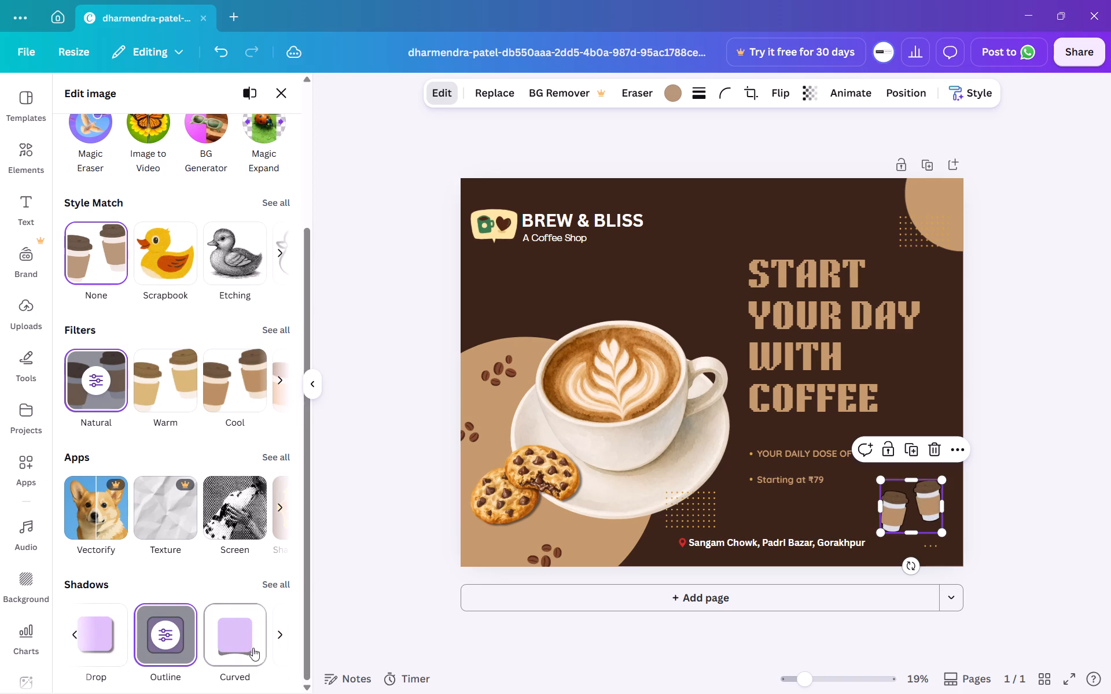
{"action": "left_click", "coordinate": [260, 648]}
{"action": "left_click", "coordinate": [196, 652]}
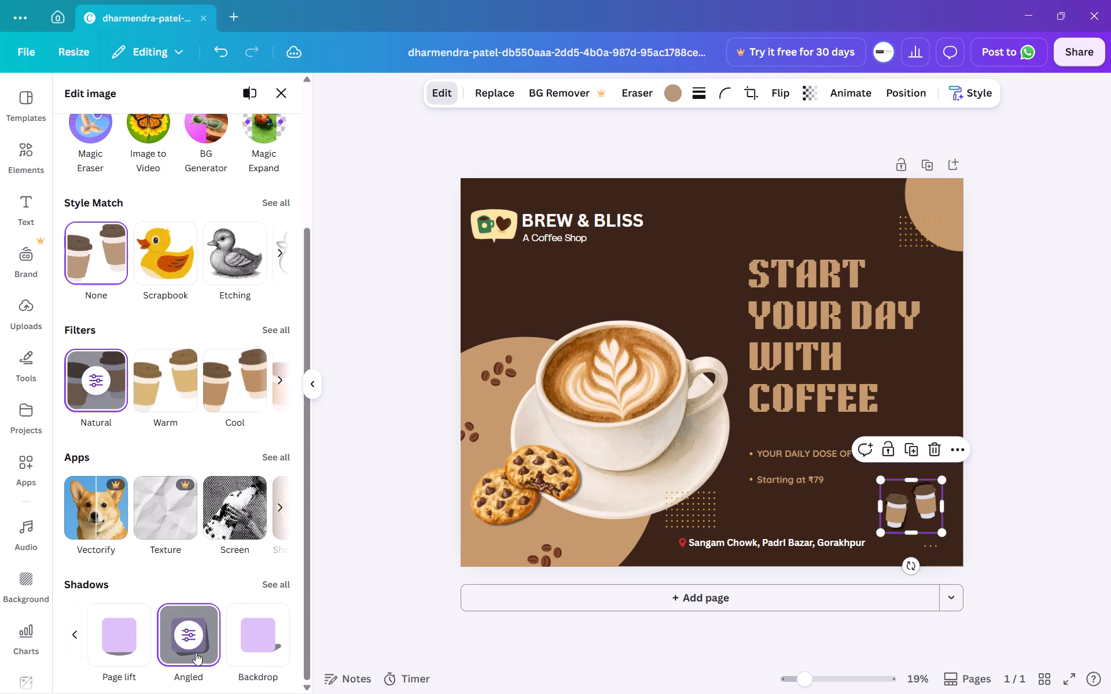
Apply the Backdrop shadow effect to the takeaway cups graphic.
{"action": "left_click", "coordinate": [254, 646]}
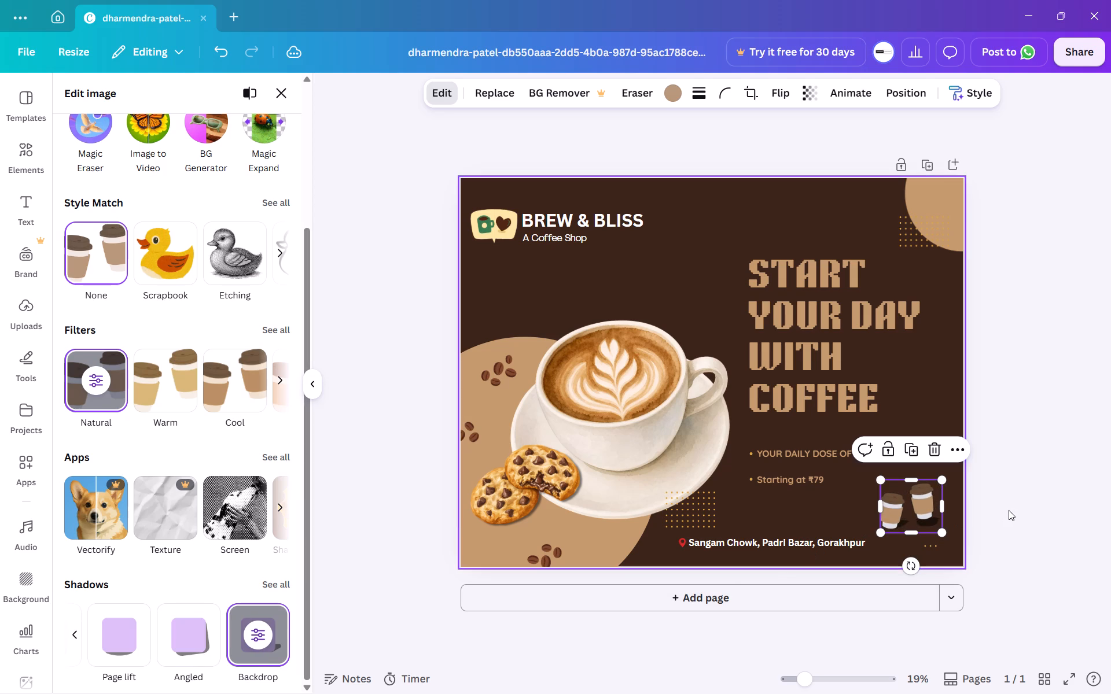
{"action": "left_click", "coordinate": [1009, 510]}
{"action": "left_click", "coordinate": [1072, 504]}
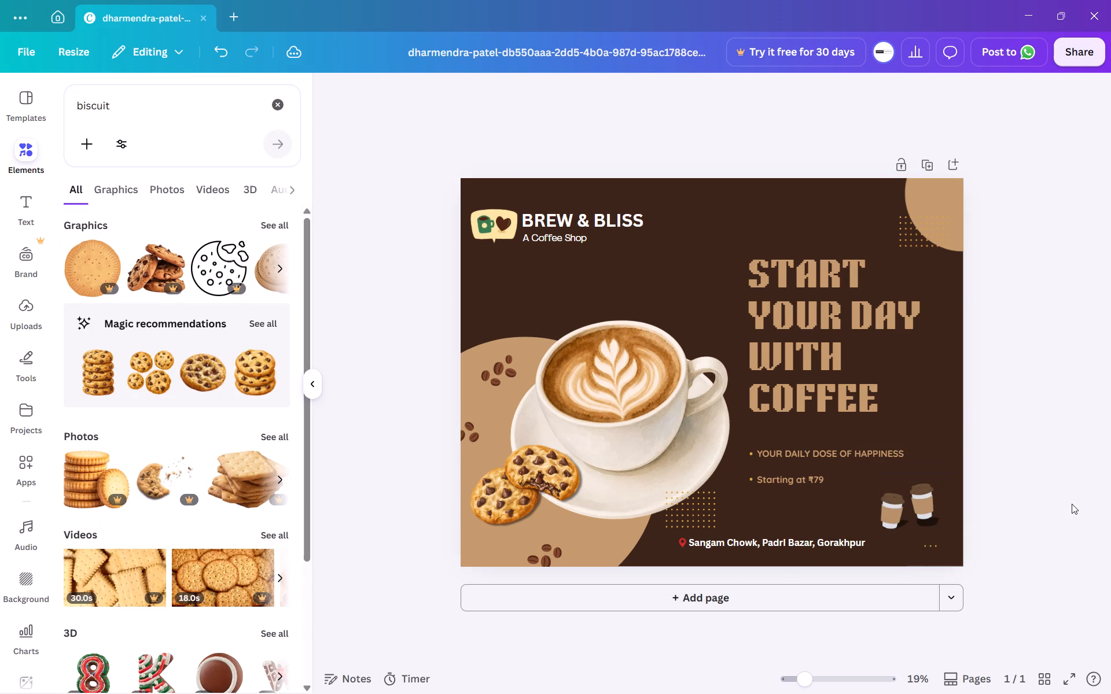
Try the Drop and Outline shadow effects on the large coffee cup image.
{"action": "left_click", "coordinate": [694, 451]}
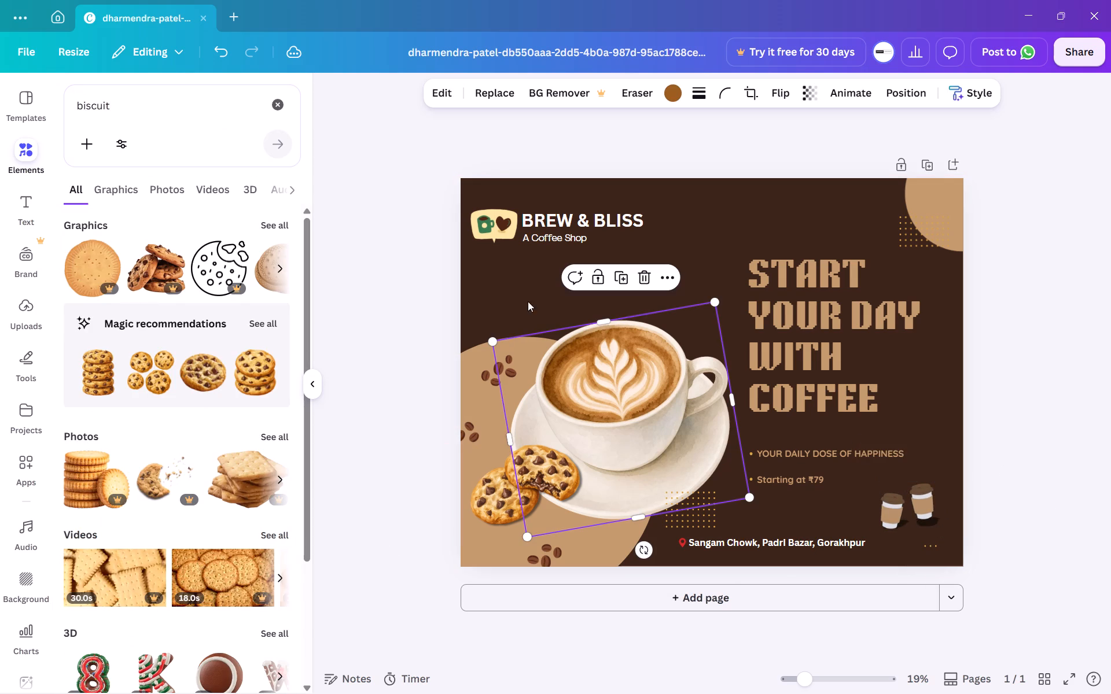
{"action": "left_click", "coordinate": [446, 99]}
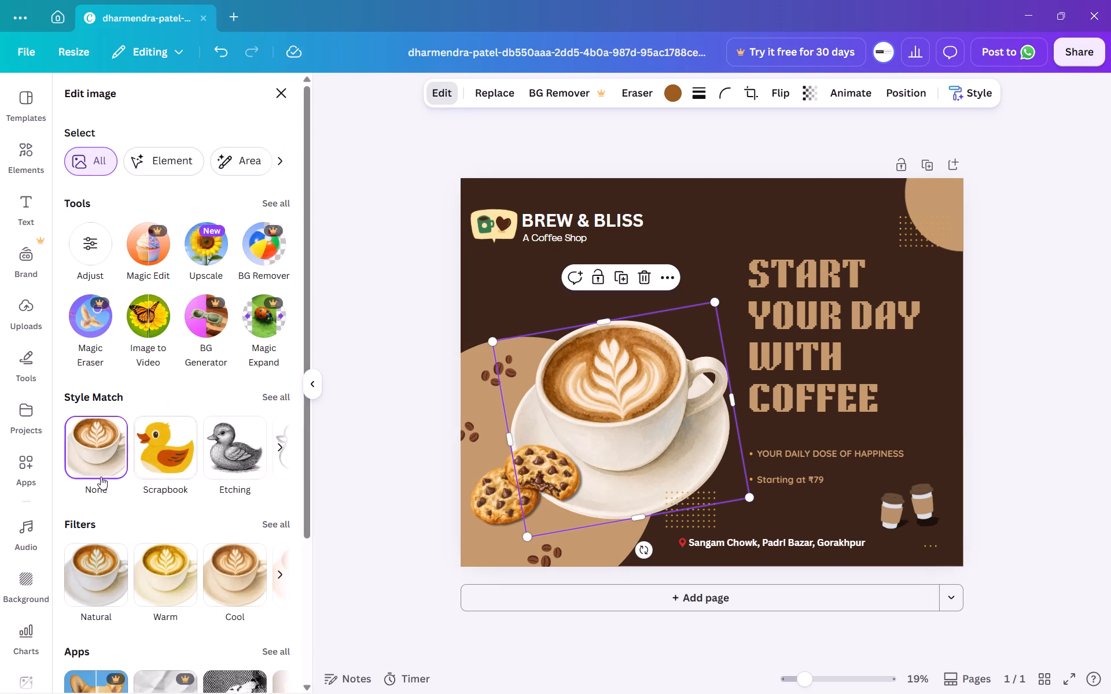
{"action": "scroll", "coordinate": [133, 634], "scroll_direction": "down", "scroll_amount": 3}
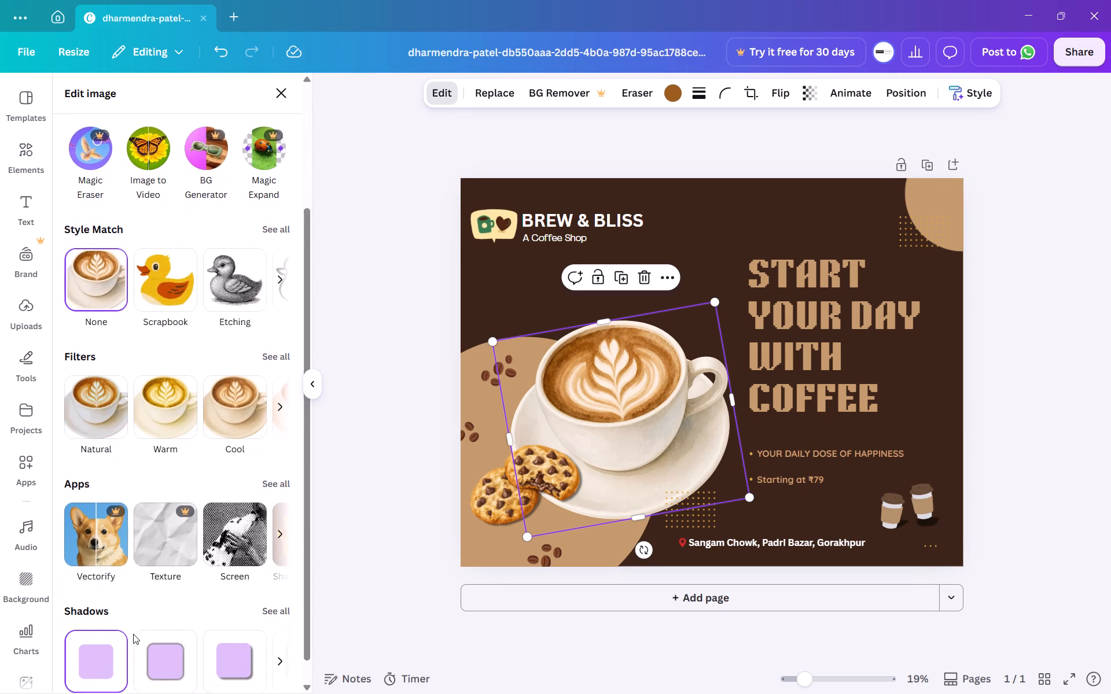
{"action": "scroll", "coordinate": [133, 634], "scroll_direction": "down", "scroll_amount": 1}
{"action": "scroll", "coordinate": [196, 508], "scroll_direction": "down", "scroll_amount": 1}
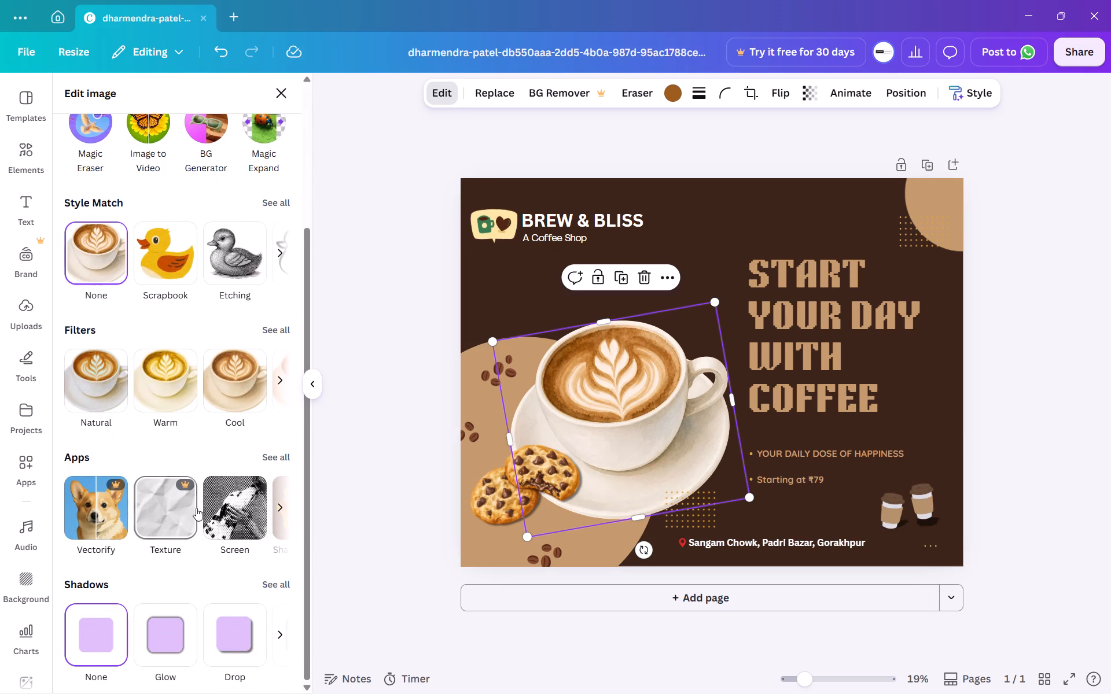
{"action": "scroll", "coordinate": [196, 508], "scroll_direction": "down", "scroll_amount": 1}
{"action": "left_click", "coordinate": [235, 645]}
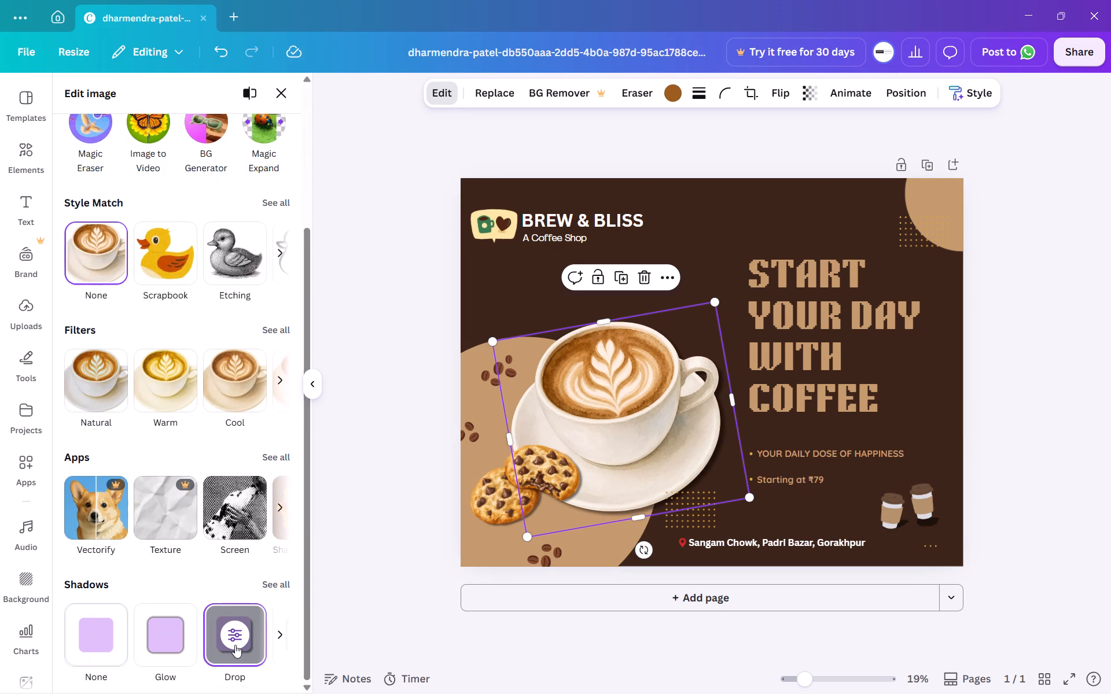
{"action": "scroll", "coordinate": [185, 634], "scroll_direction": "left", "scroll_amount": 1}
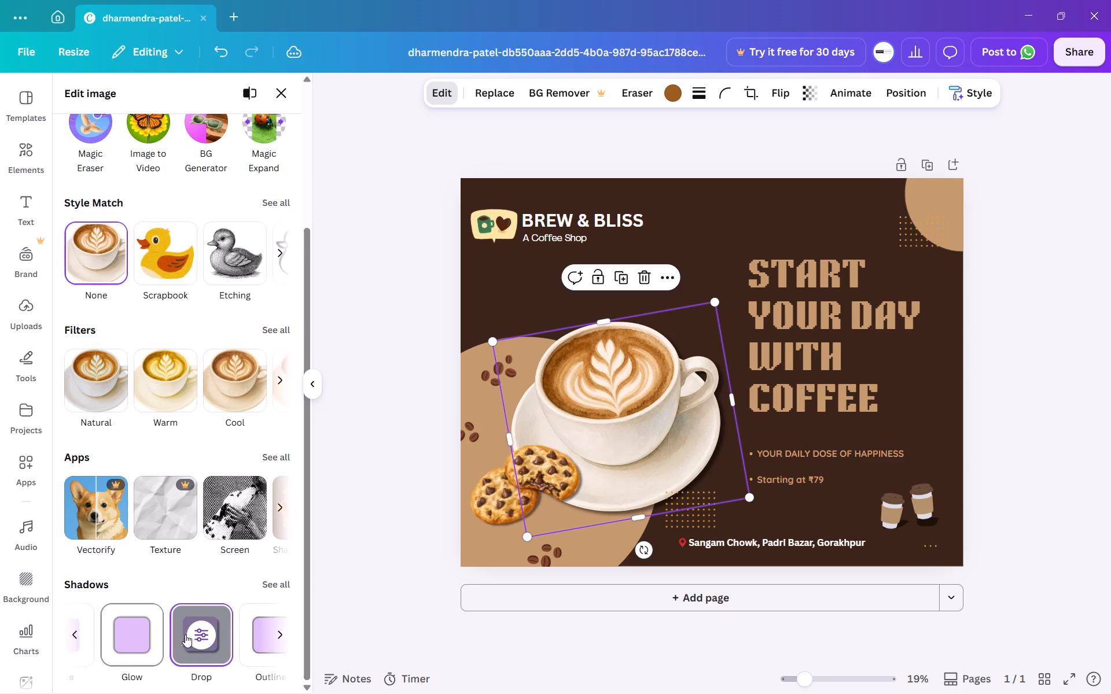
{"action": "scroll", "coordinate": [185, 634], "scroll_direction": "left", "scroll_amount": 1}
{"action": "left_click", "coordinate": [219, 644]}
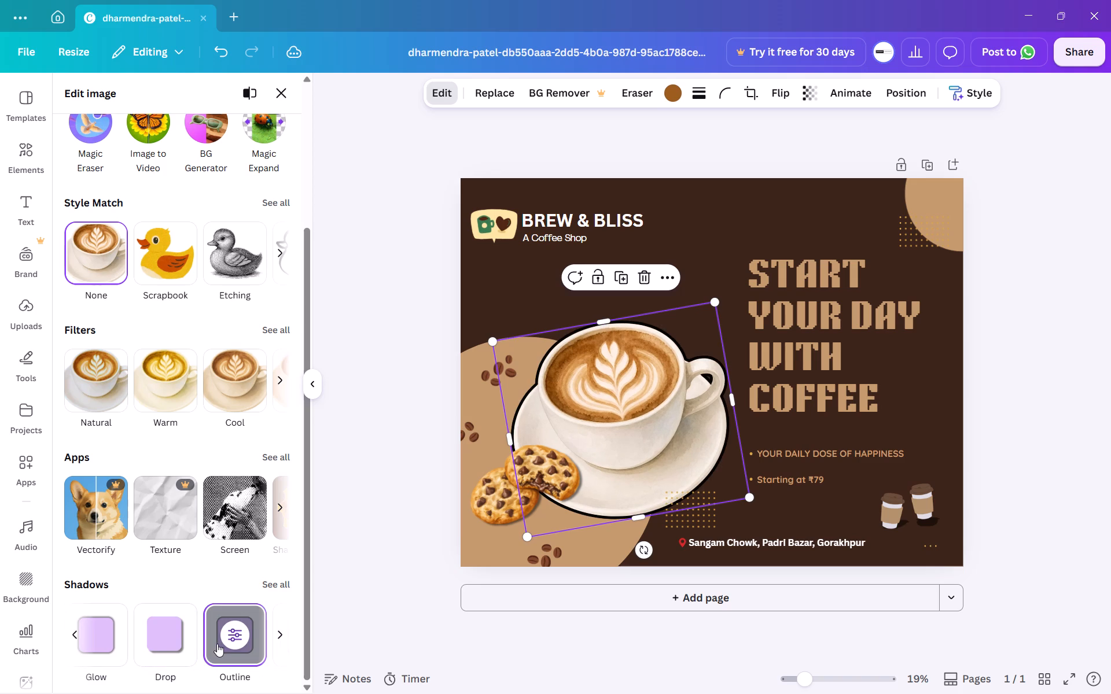
Apply the Curved shadow effect to the large coffee cup image.
{"action": "scroll", "coordinate": [217, 644], "scroll_direction": "left", "scroll_amount": 1}
{"action": "left_click", "coordinate": [242, 645]}
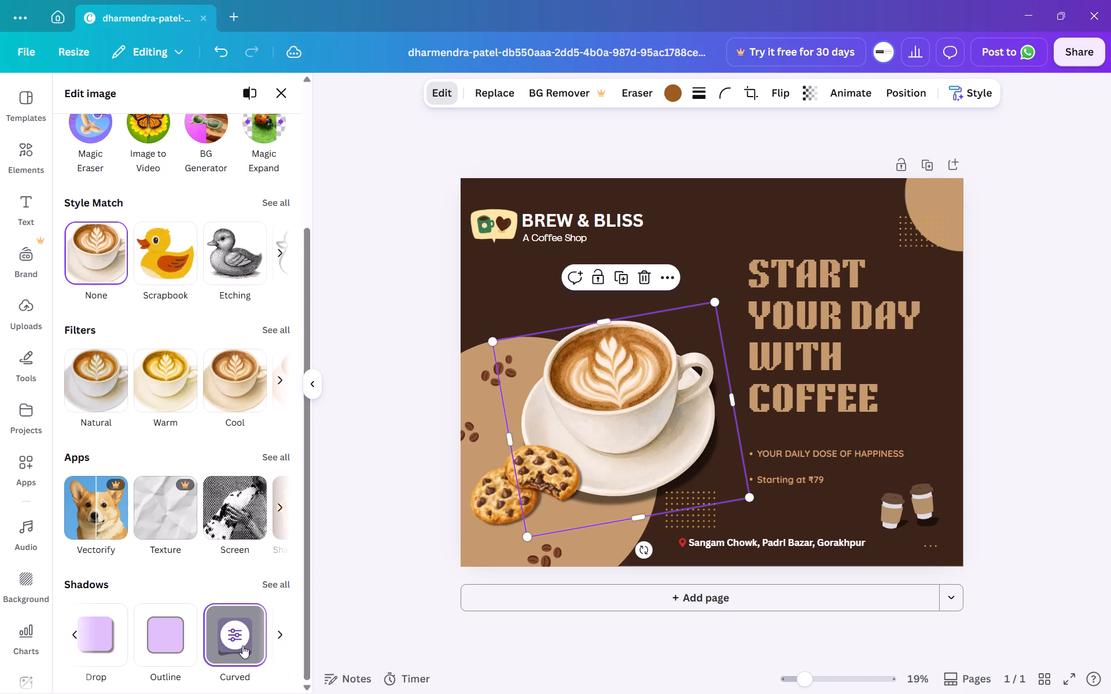
{"action": "left_click", "coordinate": [1023, 443]}
{"action": "left_click", "coordinate": [1010, 440]}
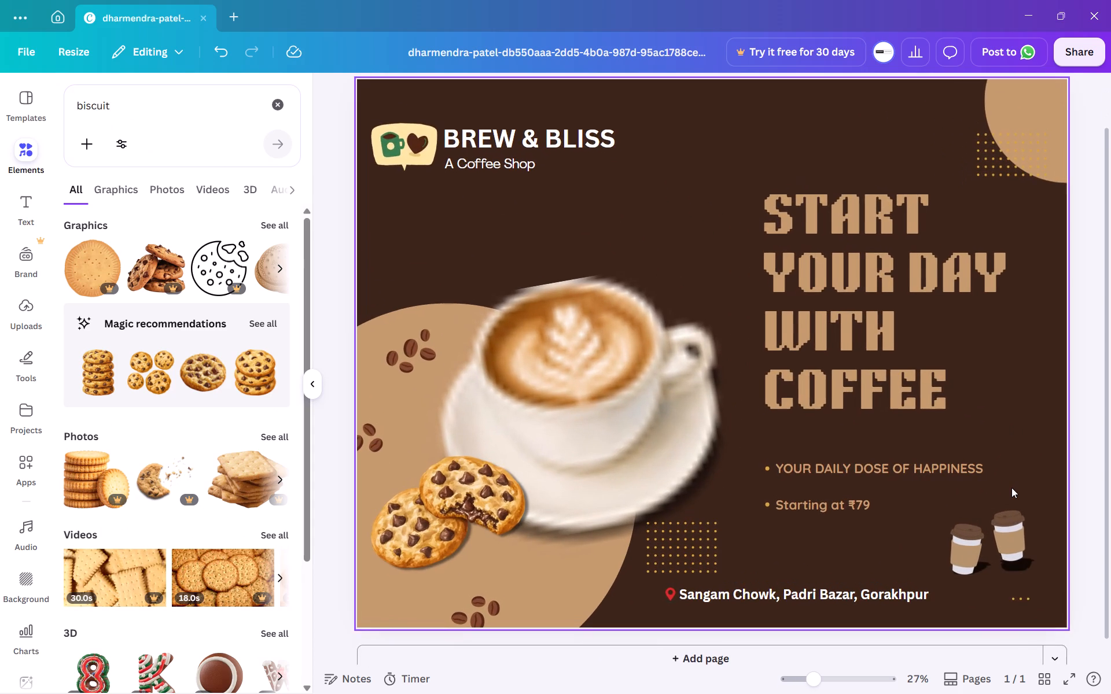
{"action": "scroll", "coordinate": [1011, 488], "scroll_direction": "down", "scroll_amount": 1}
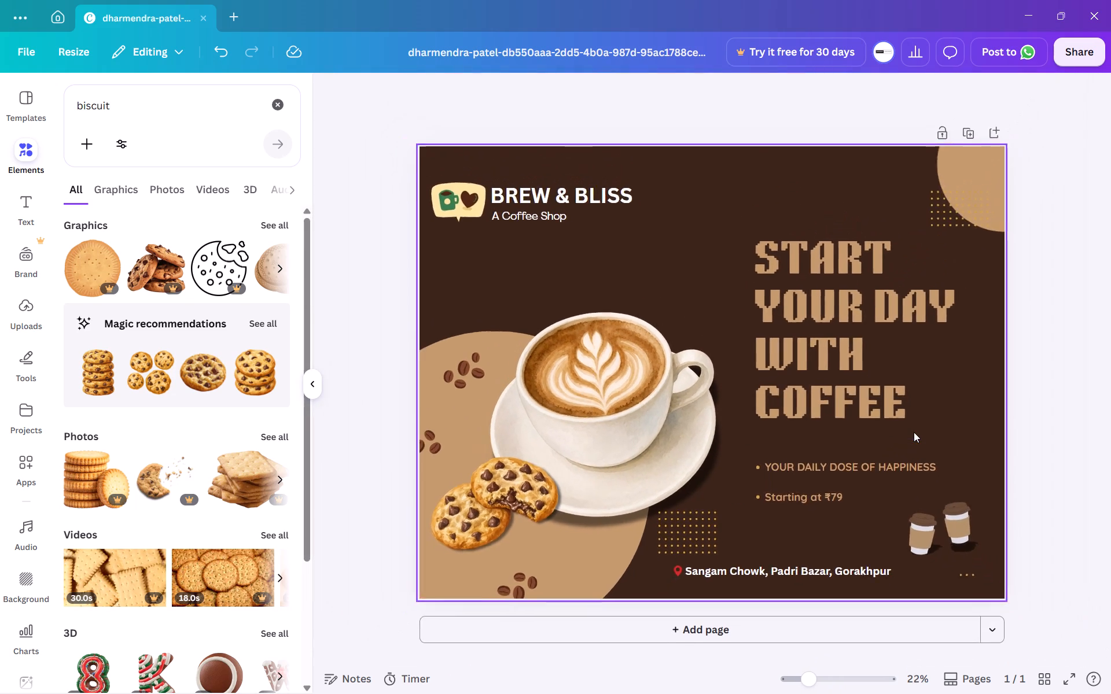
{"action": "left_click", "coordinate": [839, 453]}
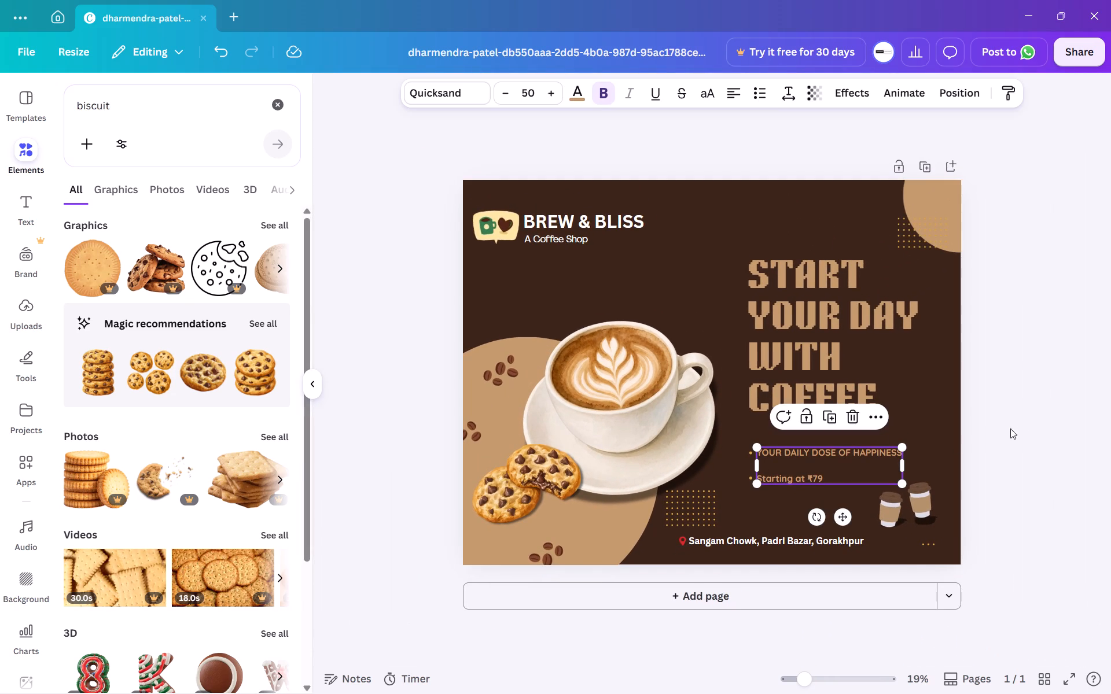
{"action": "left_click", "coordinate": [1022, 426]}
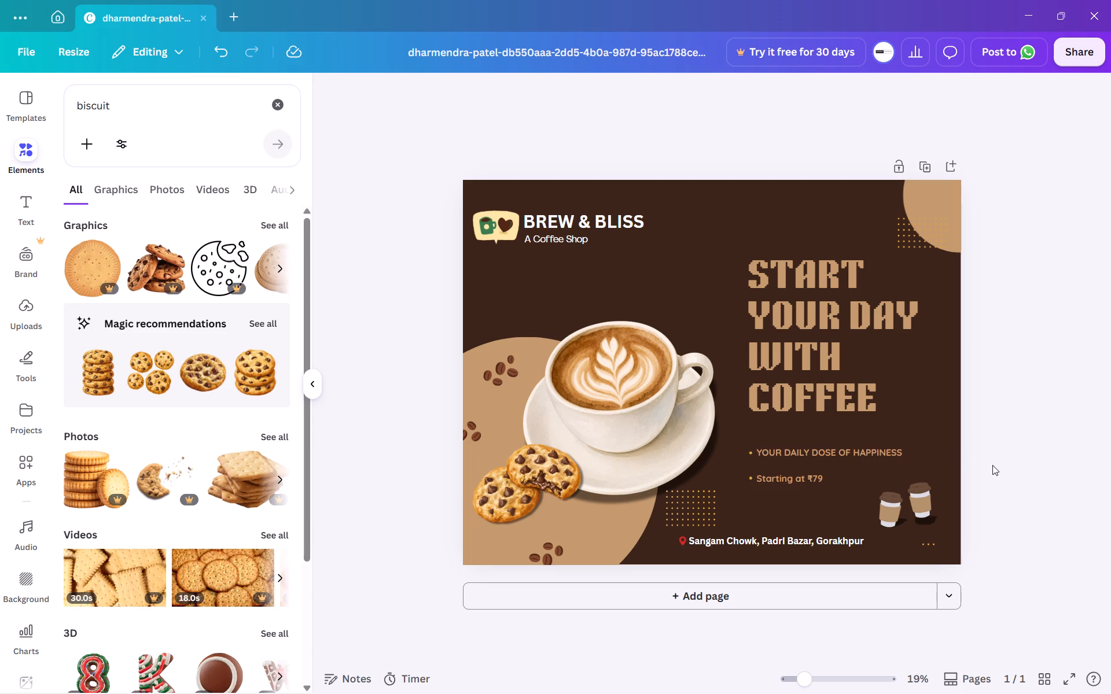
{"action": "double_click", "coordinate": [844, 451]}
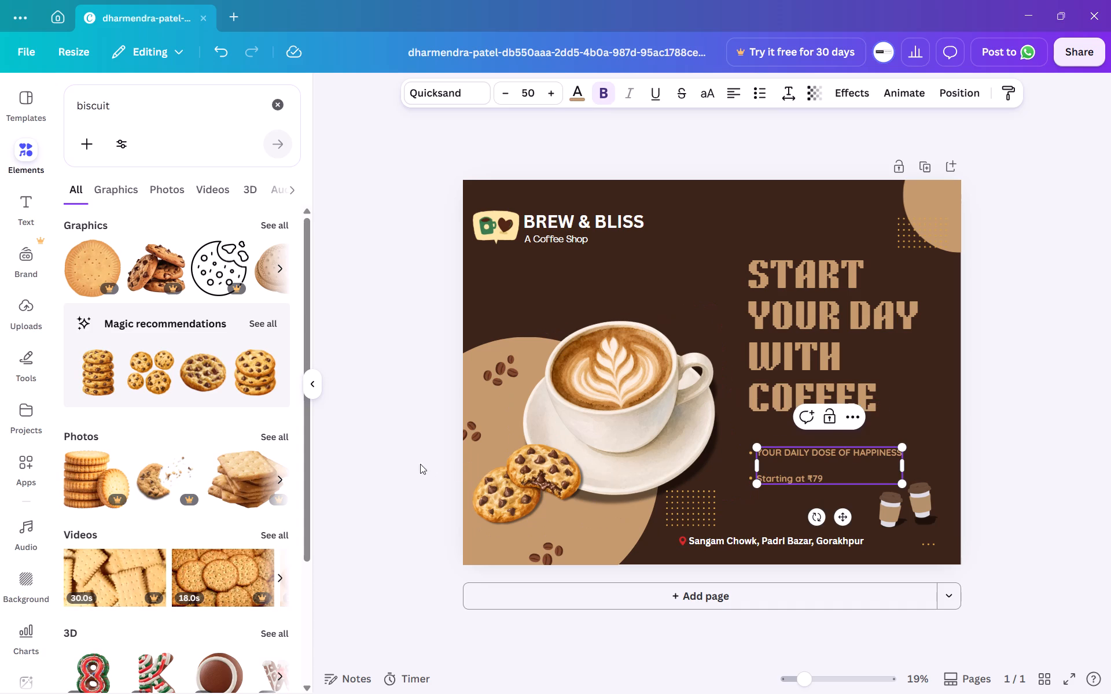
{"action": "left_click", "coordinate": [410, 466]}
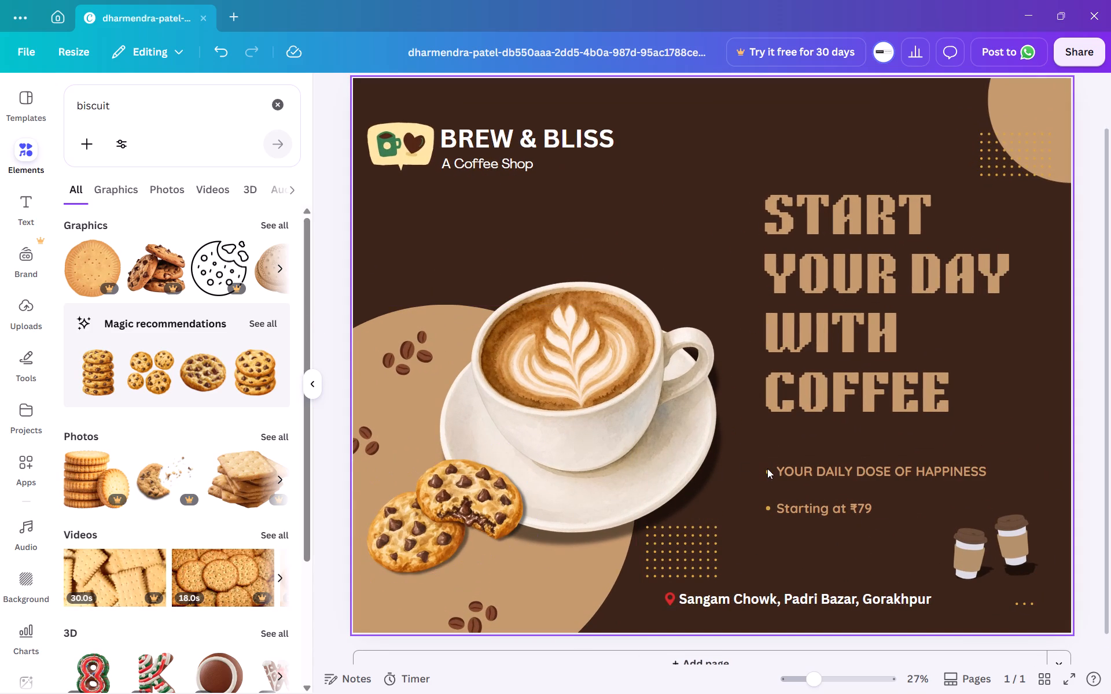
Join the two tagline lines below the headline into one sentence reading "YOUR DAILY DOSE OF HAPPINESS is starting at ₹79".
{"action": "left_click", "coordinate": [767, 468]}
{"action": "left_click", "coordinate": [786, 468]}
{"action": "left_click", "coordinate": [786, 468]}
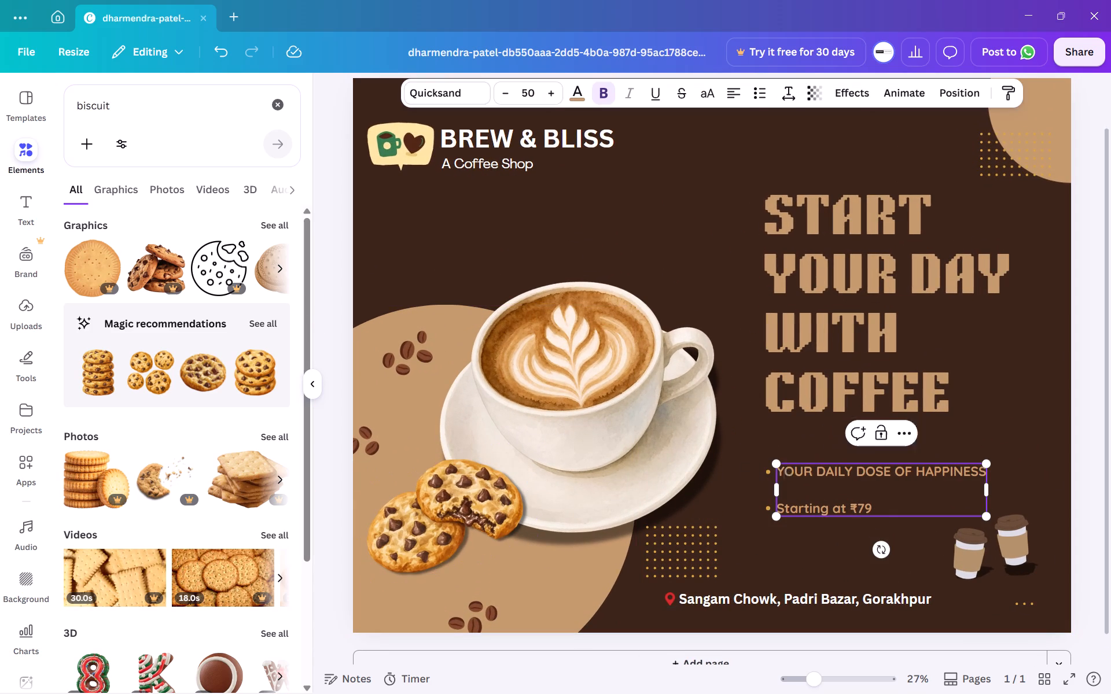
{"action": "left_click", "coordinate": [785, 512]}
{"action": "key", "text": "Left"}
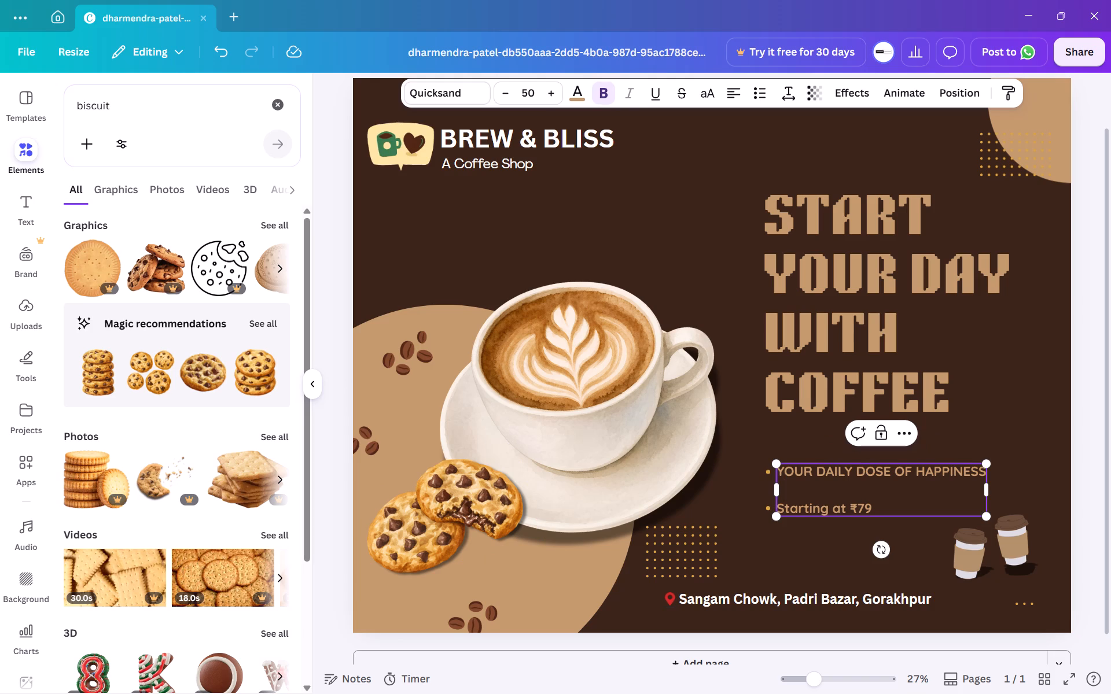
{"action": "key", "text": "BackSpace"}
{"action": "key", "text": "BackSpace"}
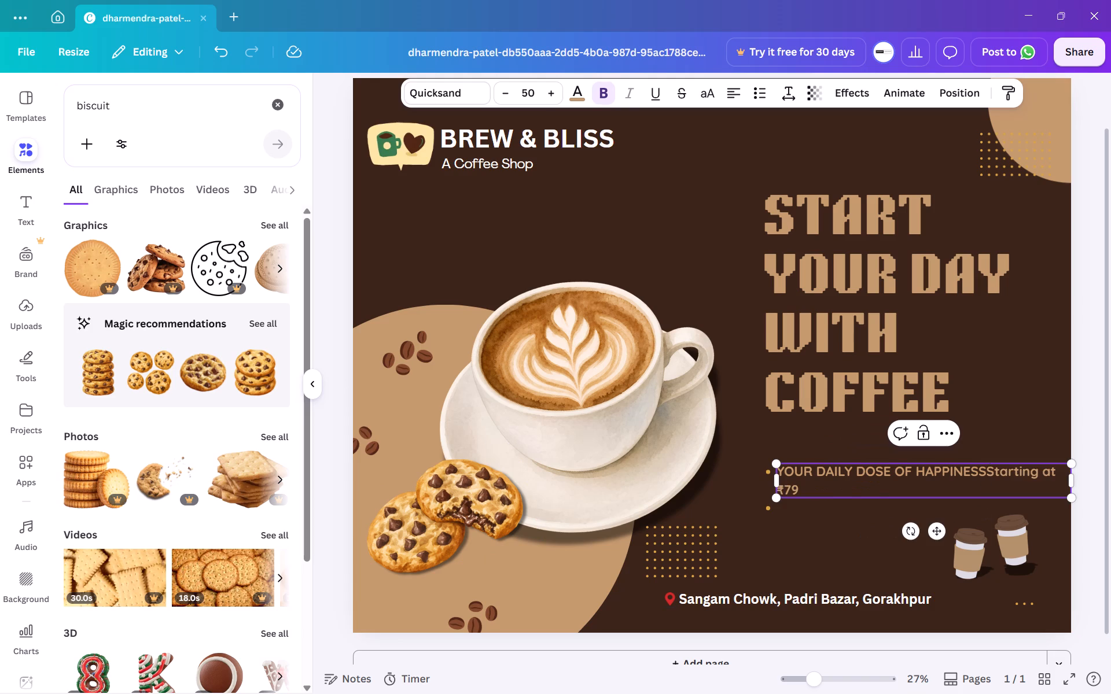
{"action": "key", "text": "space"}
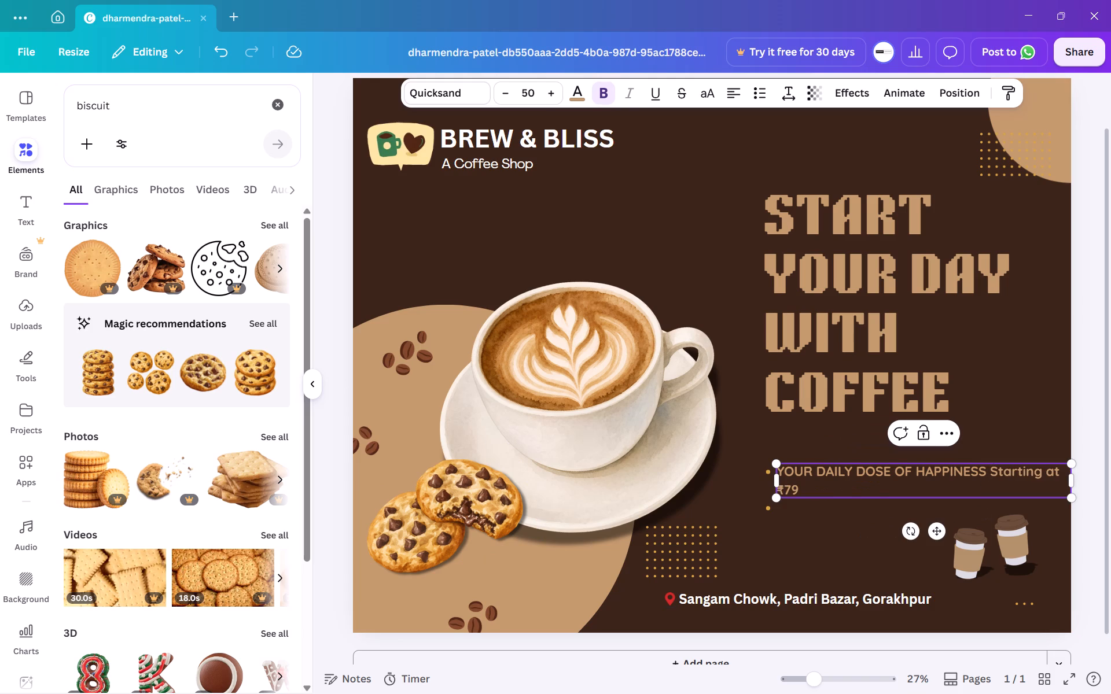
{"action": "type", "text": "is"}
{"action": "key", "text": "space"}
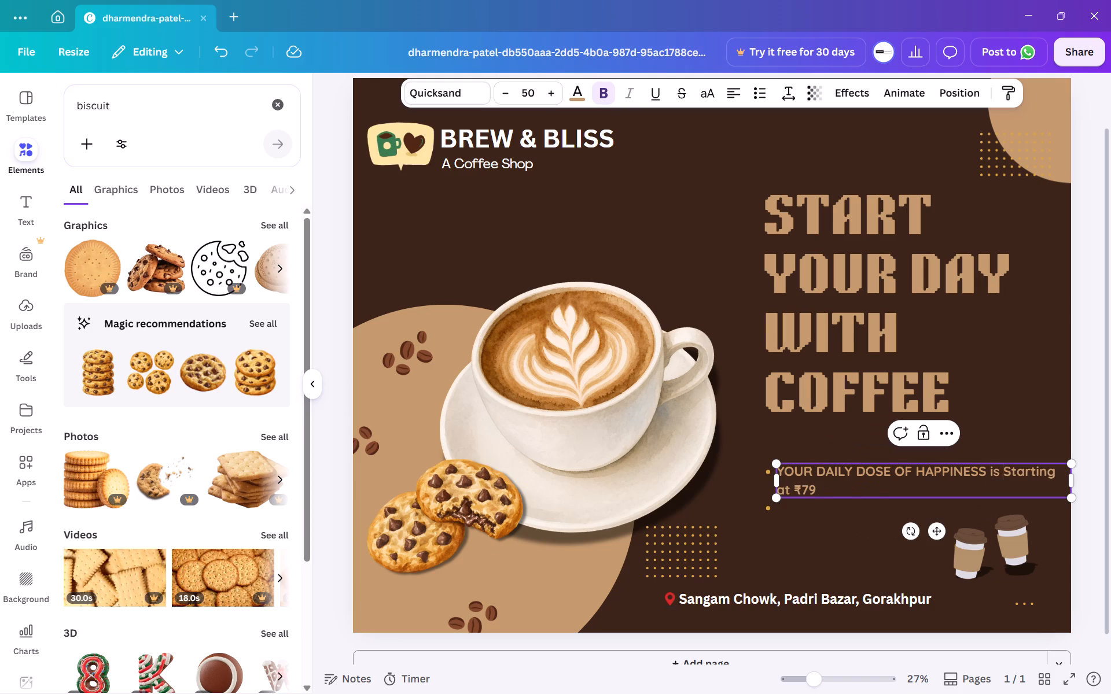
{"action": "key", "text": "Right"}
{"action": "key", "text": "BackSpace"}
{"action": "key", "text": "s"}
Insert the word "just" before ₹79 in the tagline.
{"action": "left_click", "coordinate": [795, 484]}
{"action": "type", "text": "just"}
{"action": "key", "text": "space"}
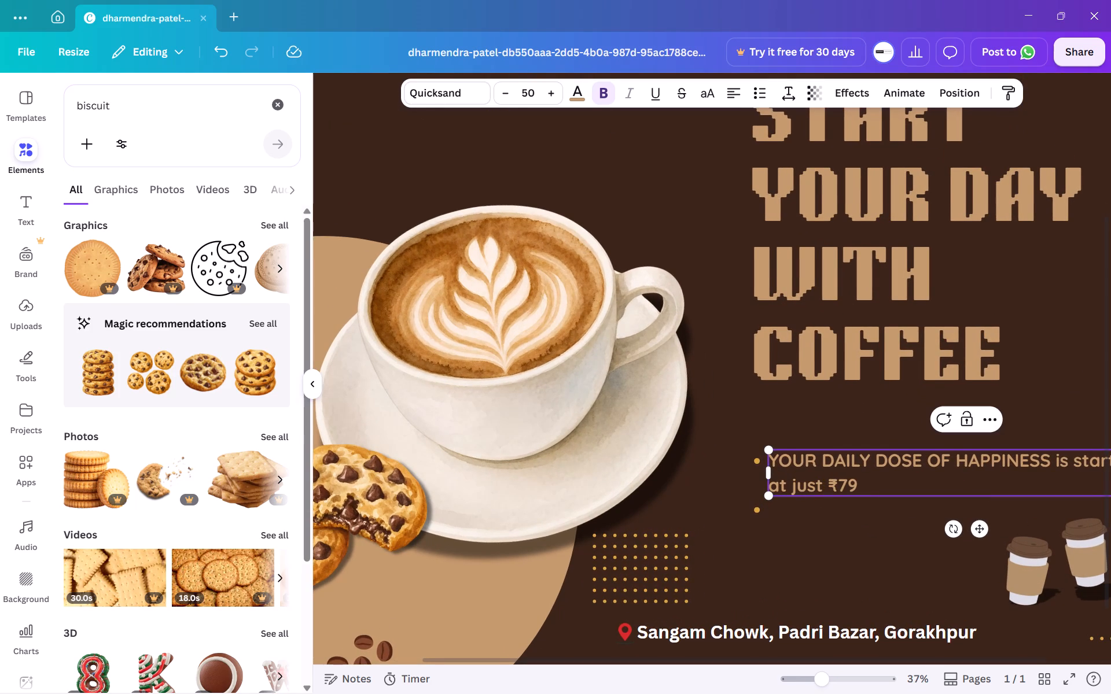
{"action": "scroll", "coordinate": [795, 484], "scroll_direction": "up", "scroll_amount": 1}
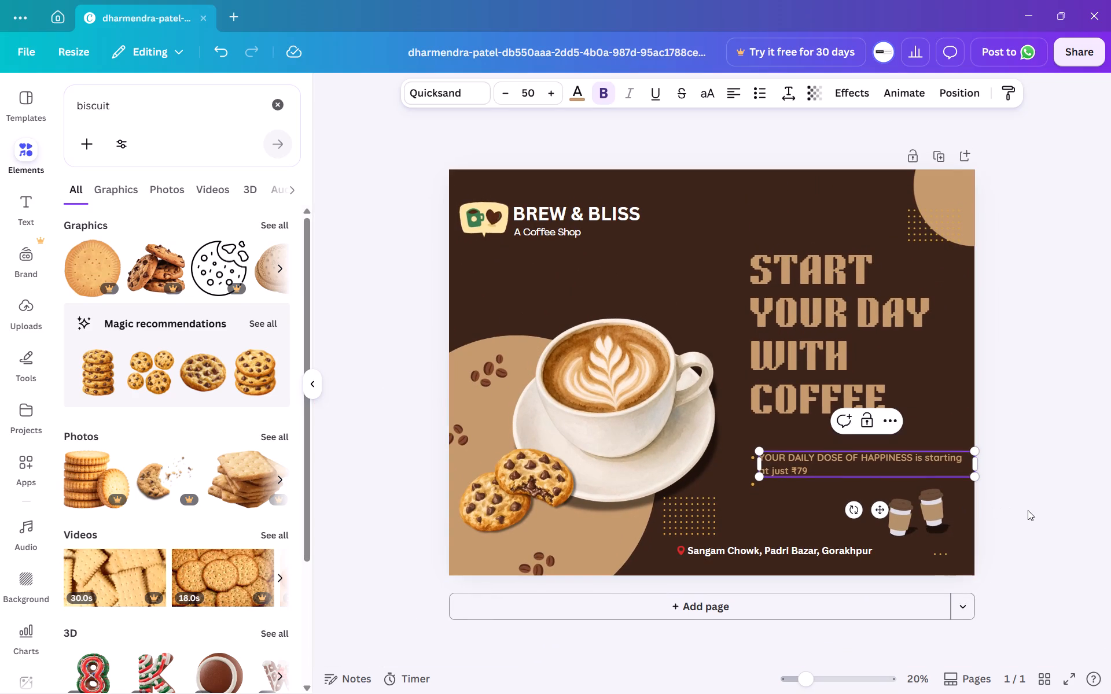
{"action": "left_click", "coordinate": [1028, 510]}
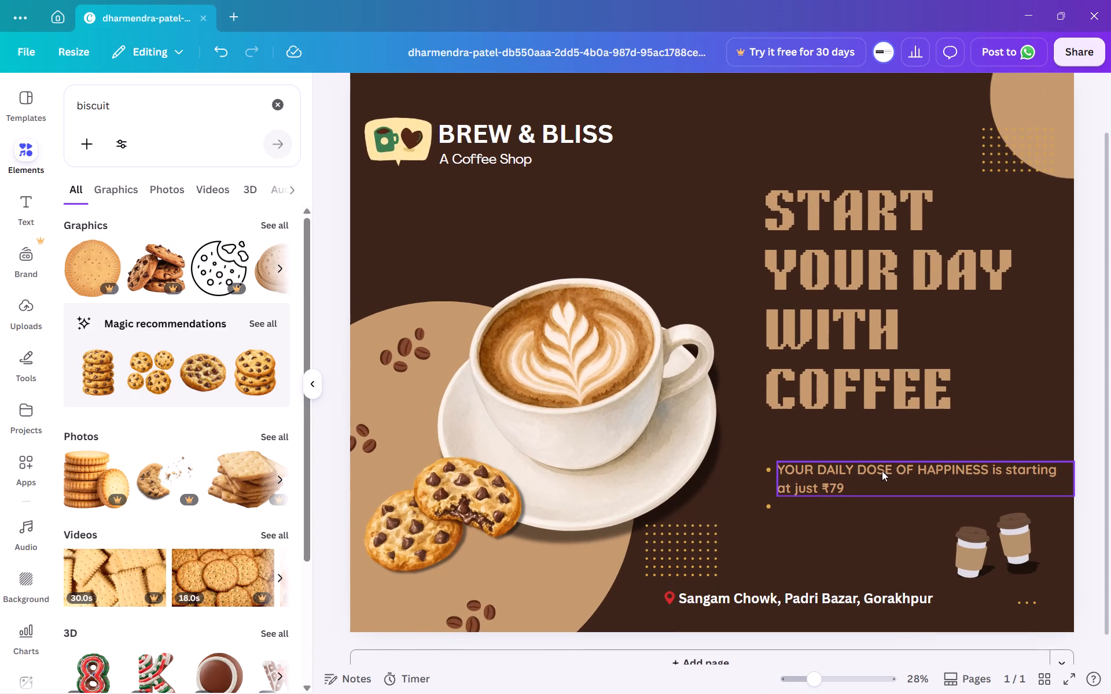
Change the tagline's first word from all capitals to "Your".
{"action": "left_click", "coordinate": [988, 469]}
{"action": "left_click", "coordinate": [988, 469]}
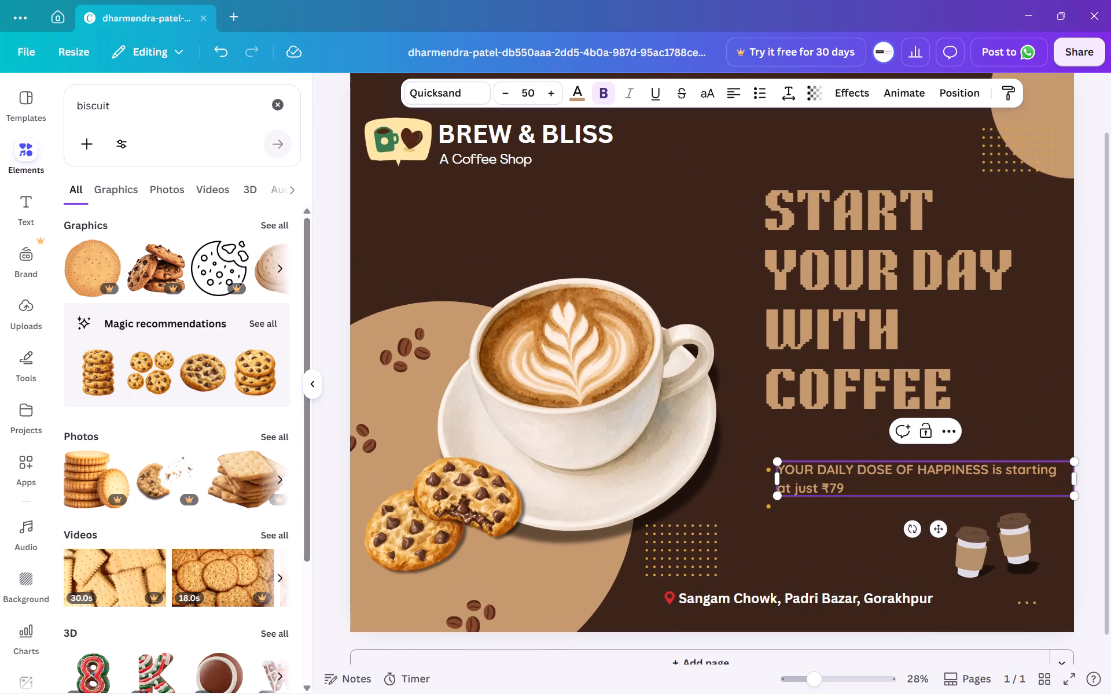
{"action": "left_click", "coordinate": [813, 471]}
{"action": "key", "text": "BackSpace"}
{"action": "key", "text": "BackSpace"}
{"action": "key", "text": "BackSpace"}
{"action": "type", "text": "our"}
Replace "DAILY" with lowercase "daily" in the tagline, keeping single spaces around it.
{"action": "key", "text": "Right"}
{"action": "key", "text": "Right"}
{"action": "key", "text": "Right"}
{"action": "key", "text": "Right"}
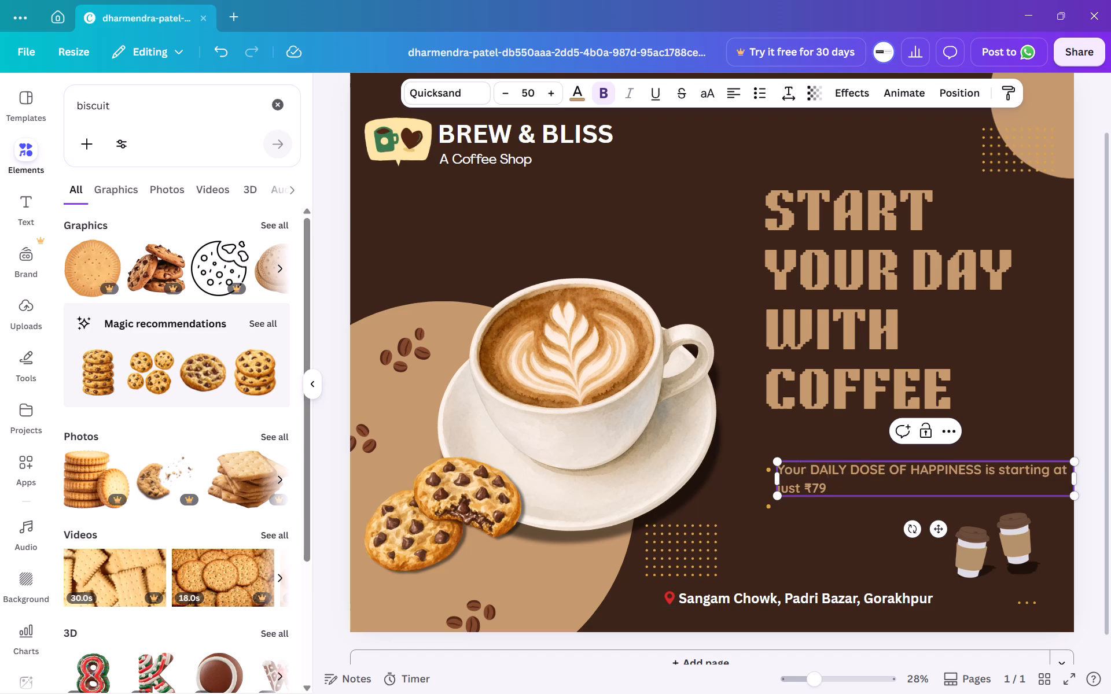
{"action": "key", "text": "Right"}
{"action": "key", "text": "Right"}
{"action": "key", "text": "BackSpace"}
{"action": "key", "text": "BackSpace"}
{"action": "key", "text": "BackSpace"}
{"action": "key", "text": "BackSpace"}
{"action": "key", "text": "BackSpace"}
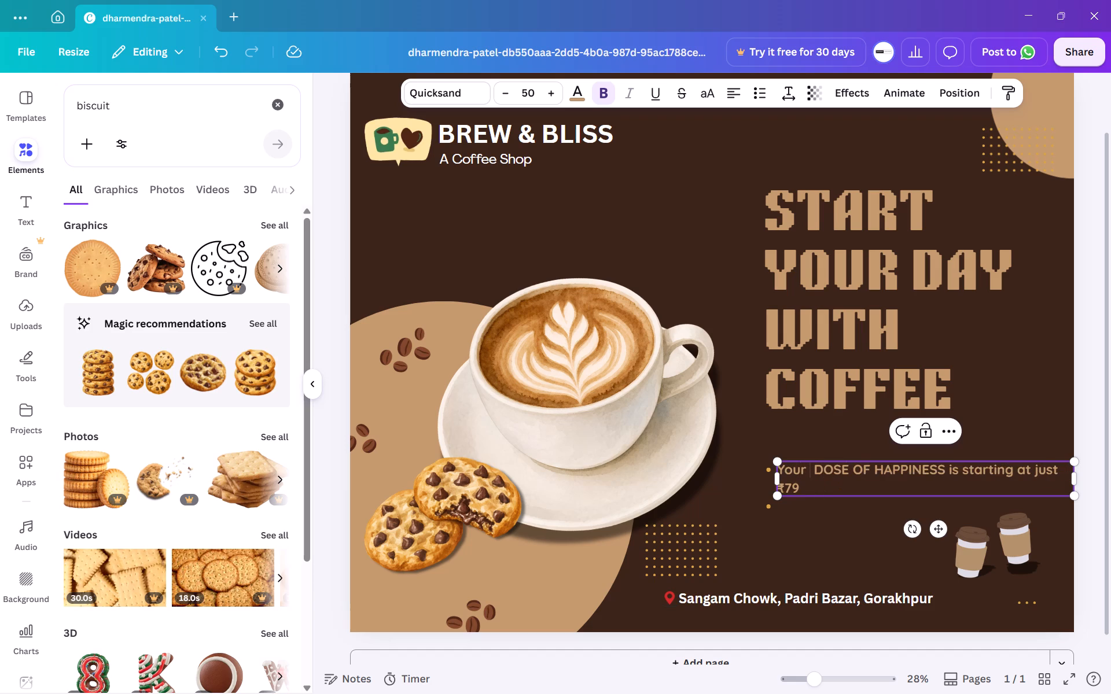
{"action": "type", "text": "daily"}
{"action": "key", "text": "space"}
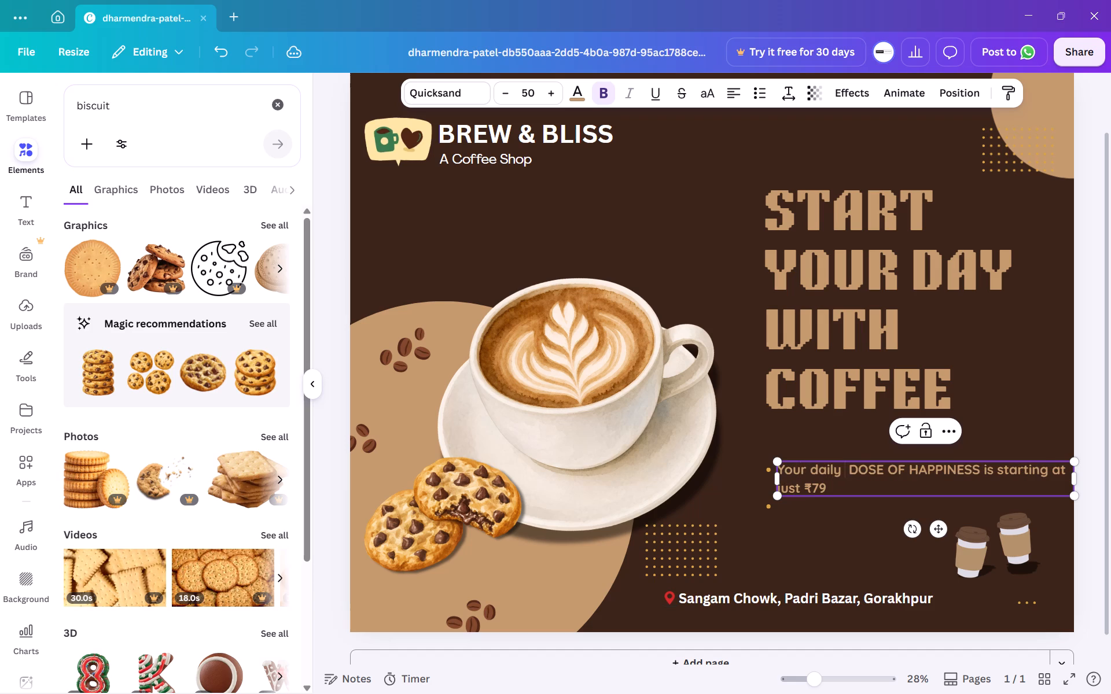
{"action": "key", "text": "Right"}
{"action": "key", "text": "BackSpace"}
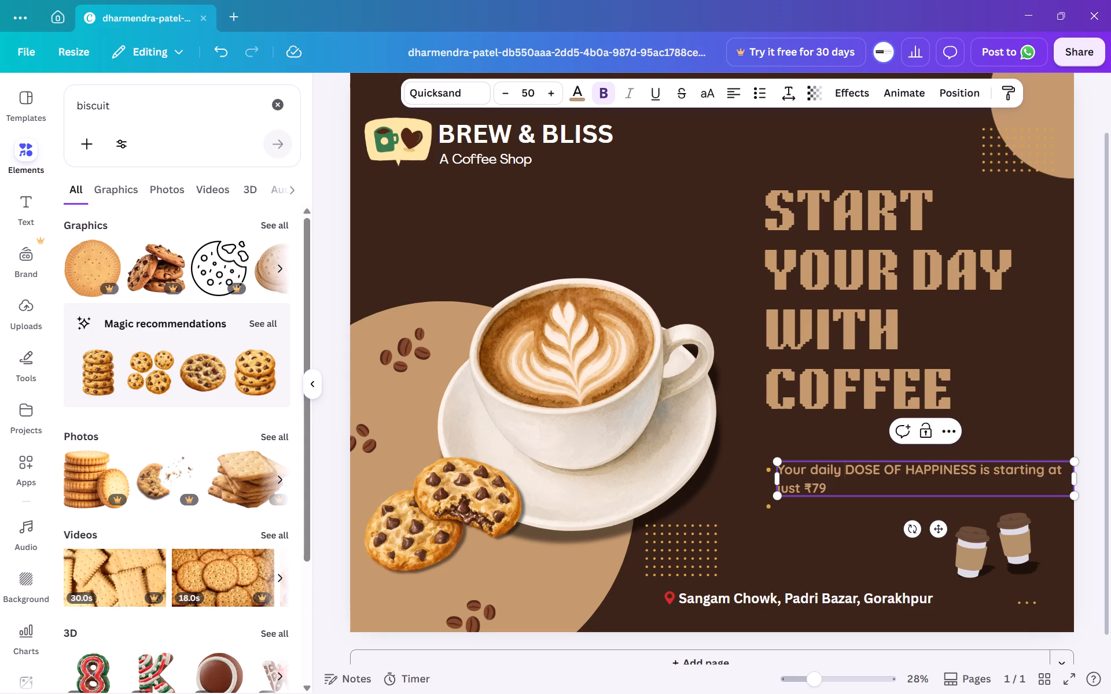
Replace "DOSE" with lowercase "dose" in the tagline.
{"action": "key", "text": "Right"}
{"action": "key", "text": "Right"}
{"action": "key", "text": "Right"}
{"action": "key", "text": "Right"}
{"action": "key", "text": "Right"}
{"action": "key", "text": "BackSpace"}
{"action": "key", "text": "BackSpace"}
{"action": "key", "text": "BackSpace"}
{"action": "key", "text": "BackSpace"}
{"action": "key", "text": "BackSpace"}
{"action": "key", "text": "BackSpace"}
{"action": "key", "text": "space"}
{"action": "type", "text": "dose"}
{"action": "key", "text": "space"}
Replace "OF" with lowercase "of" in the tagline.
{"action": "key", "text": "Right"}
{"action": "key", "text": "Right"}
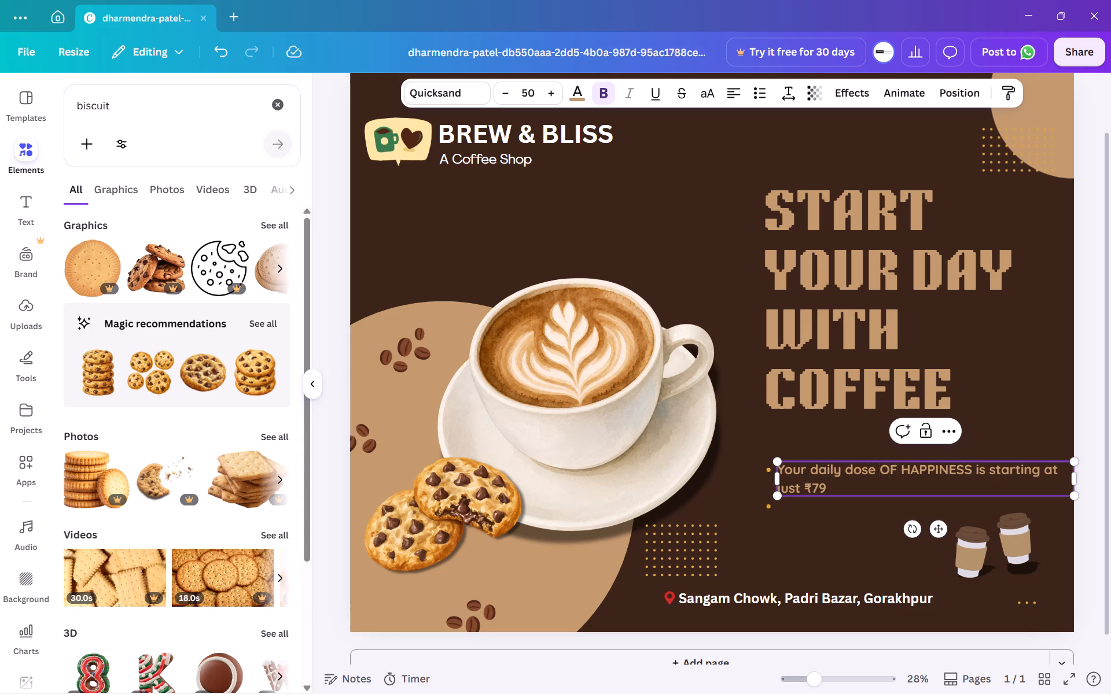
{"action": "key", "text": "BackSpace"}
{"action": "key", "text": "BackSpace"}
{"action": "type", "text": "of"}
{"action": "key", "text": "space"}
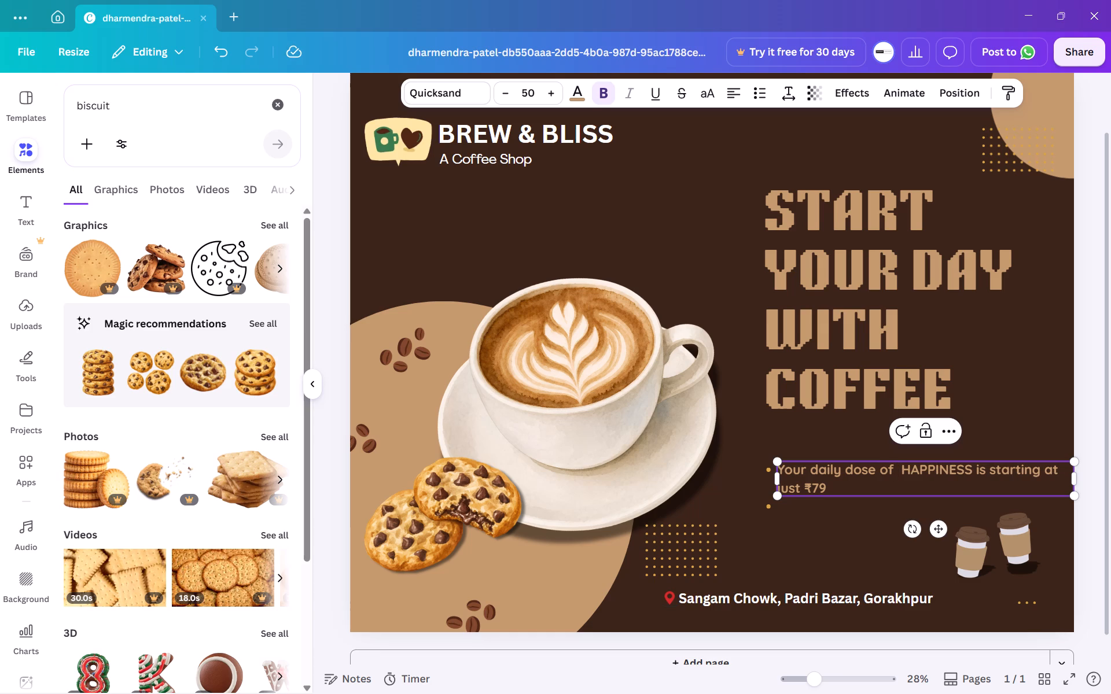
Replace "HAPPINESS" with the lowercase text "hapiness" in the tagline.
{"action": "left_click_drag", "start_coordinate": [972, 472], "coordinate": [967, 472]}
{"action": "left_click_drag", "start_coordinate": [967, 472], "coordinate": [902, 468]}
{"action": "type", "text": "hapiness"}
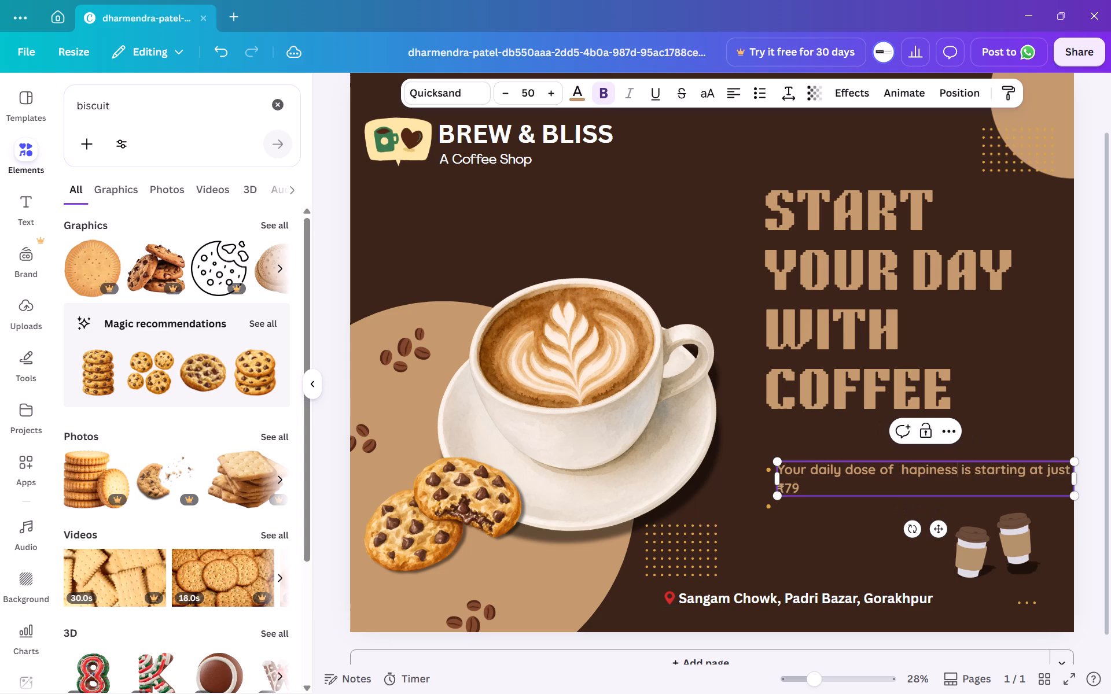
{"action": "left_click", "coordinate": [1033, 508]}
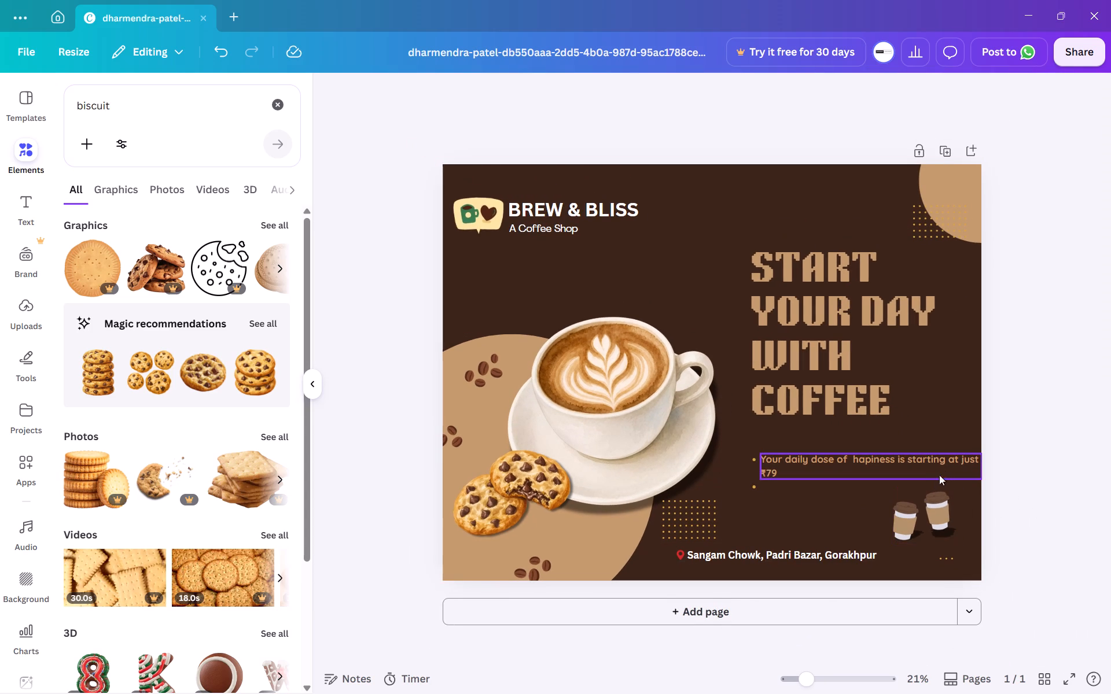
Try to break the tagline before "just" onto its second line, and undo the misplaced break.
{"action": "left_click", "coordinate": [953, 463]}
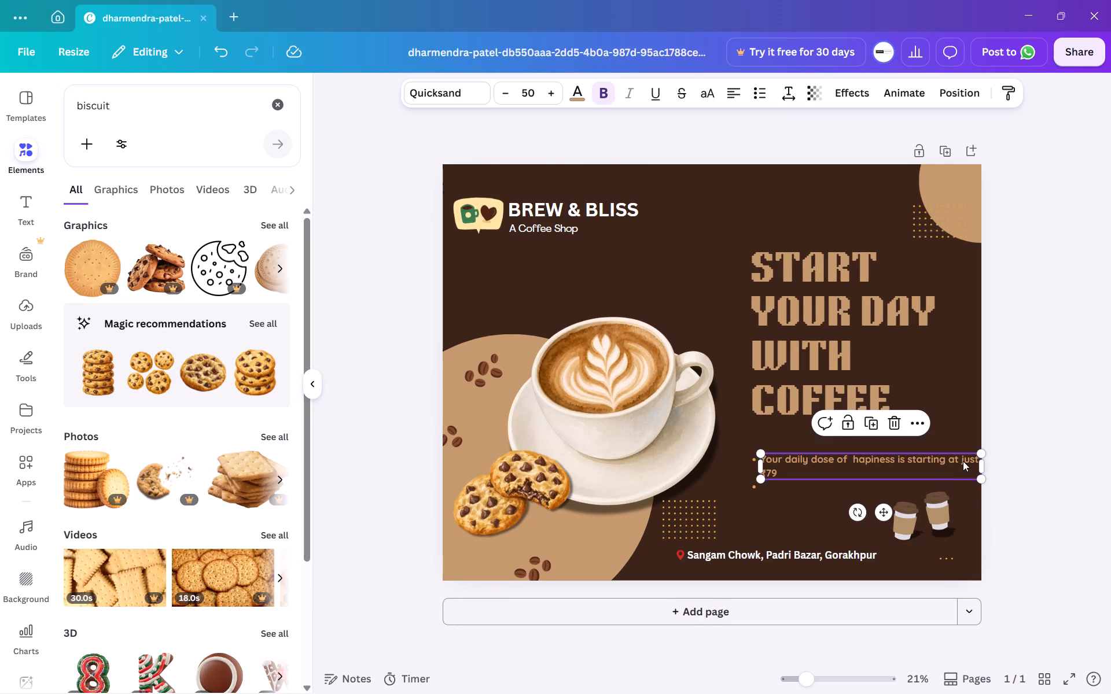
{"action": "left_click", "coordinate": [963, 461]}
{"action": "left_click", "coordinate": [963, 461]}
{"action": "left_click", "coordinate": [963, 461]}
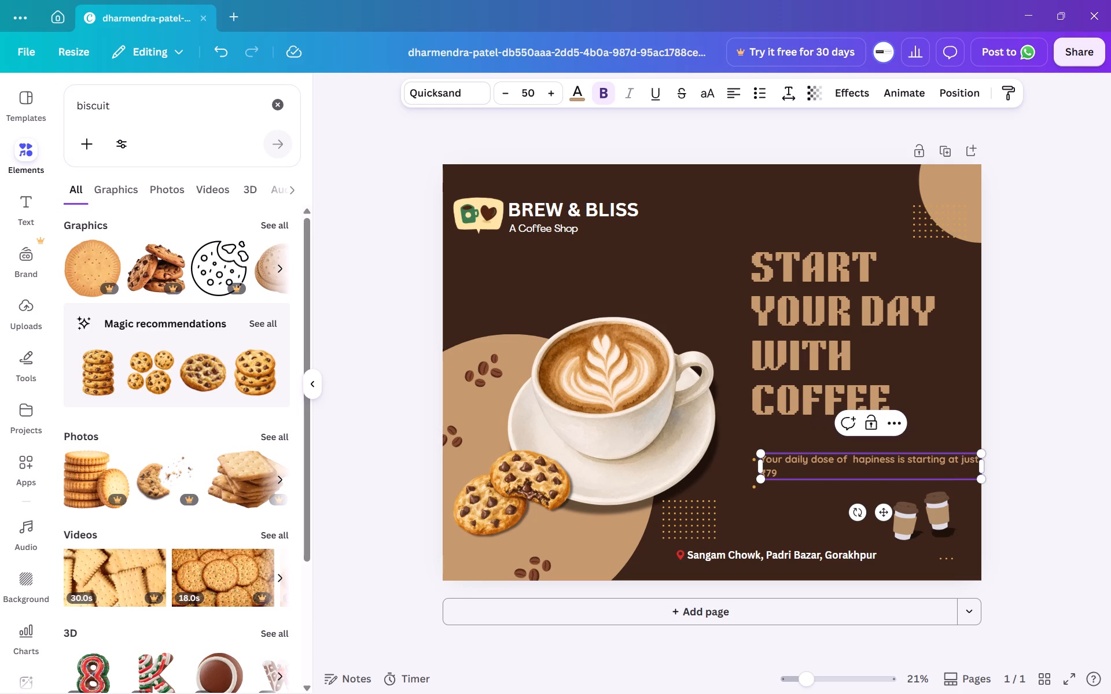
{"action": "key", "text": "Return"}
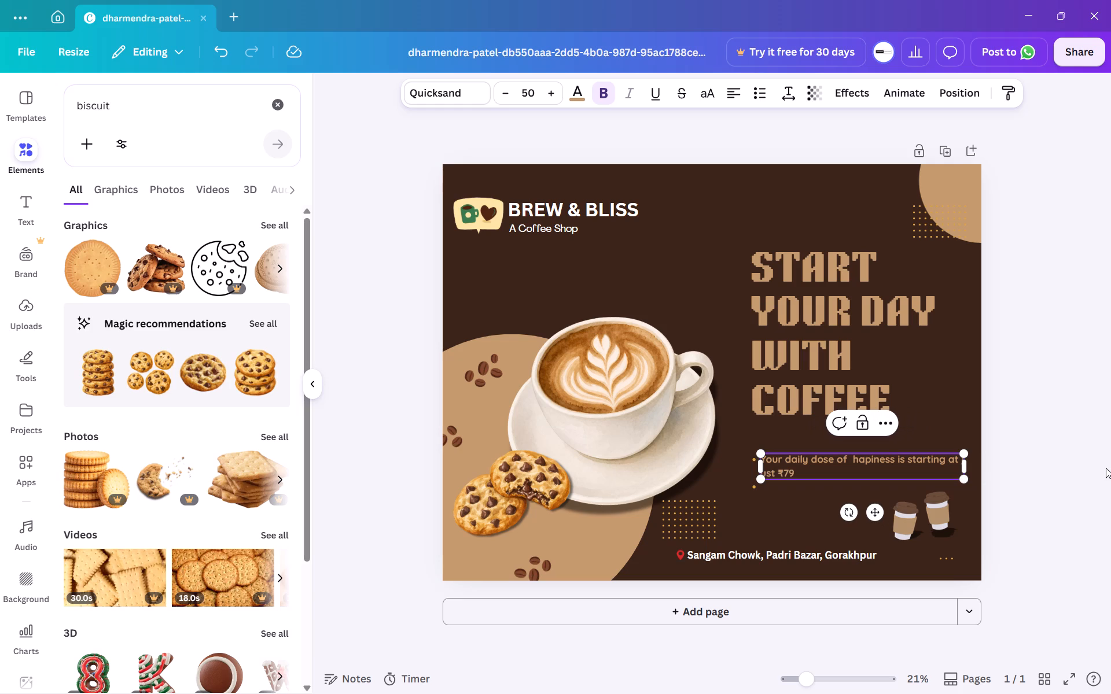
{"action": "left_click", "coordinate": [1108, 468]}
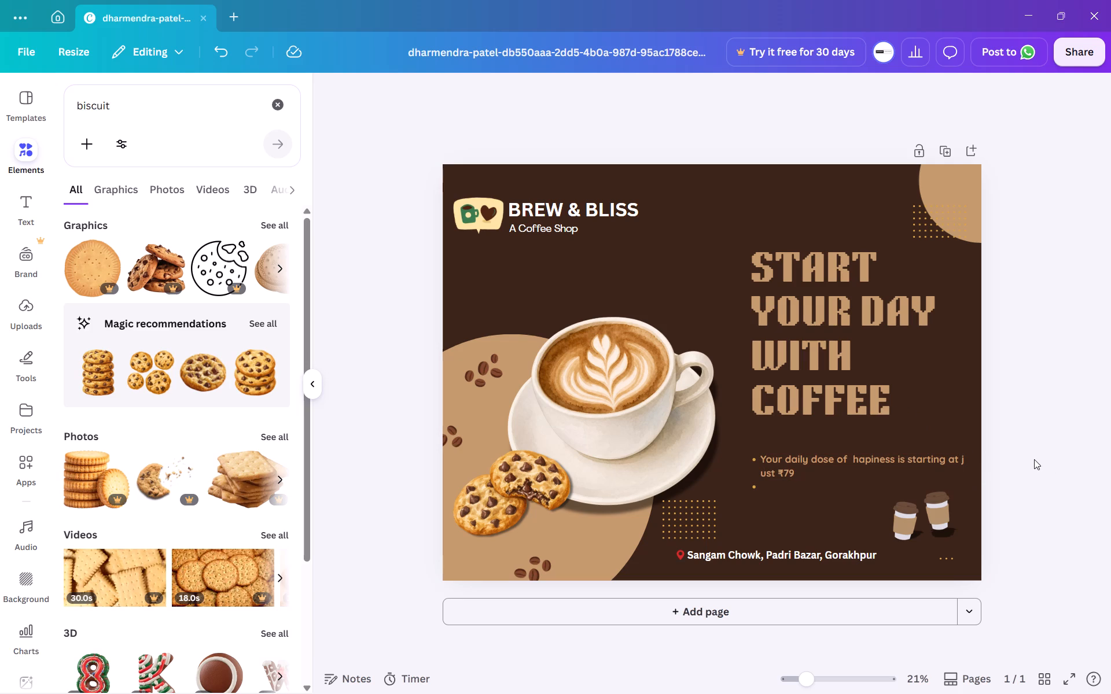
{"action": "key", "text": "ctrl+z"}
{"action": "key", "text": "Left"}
Insert a line break before "just" so the tagline's second line reads "just ₹79".
{"action": "left_click", "coordinate": [1062, 476]}
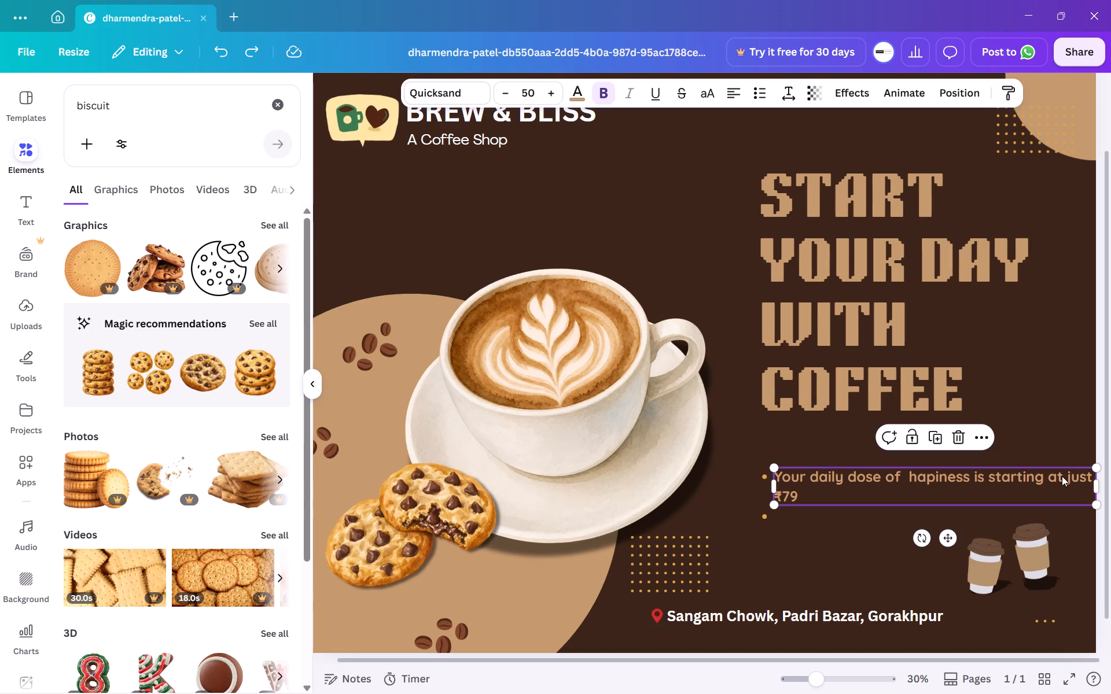
{"action": "double_click", "coordinate": [1068, 477]}
{"action": "left_click", "coordinate": [1068, 477]}
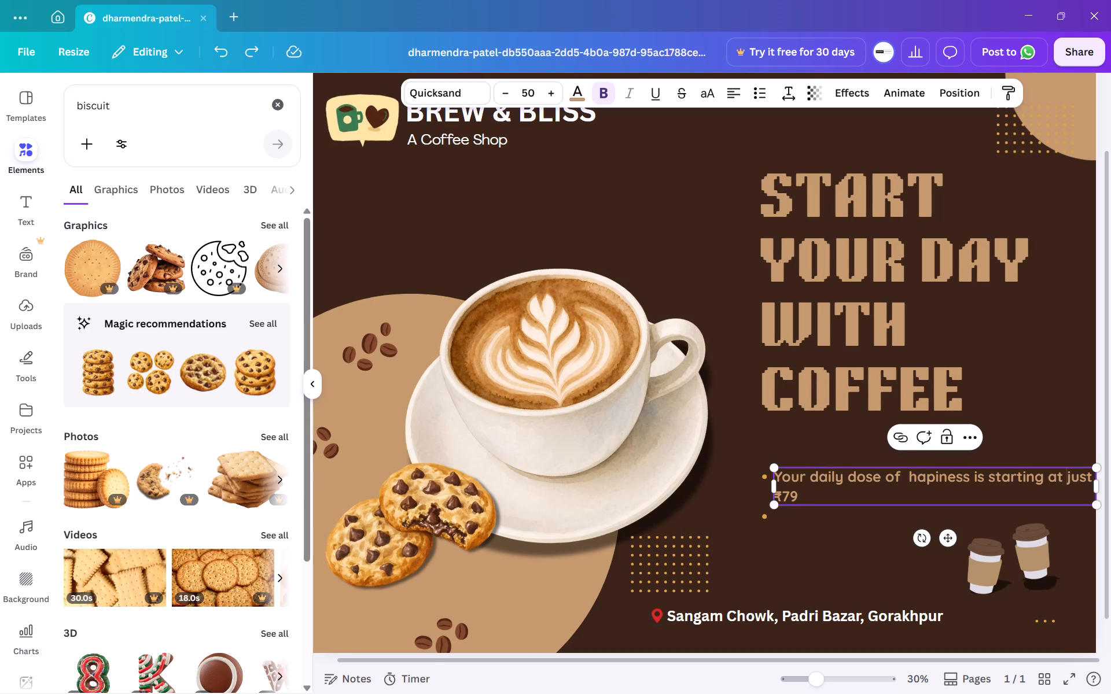
{"action": "key", "text": "Return"}
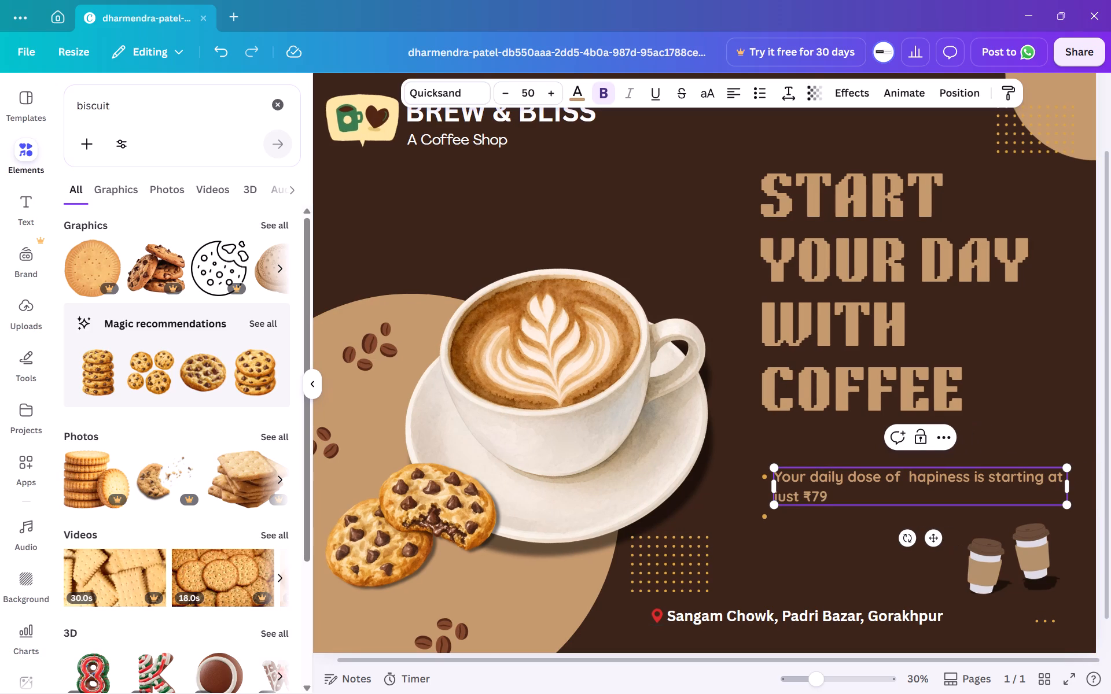
{"action": "left_click", "coordinate": [1077, 514]}
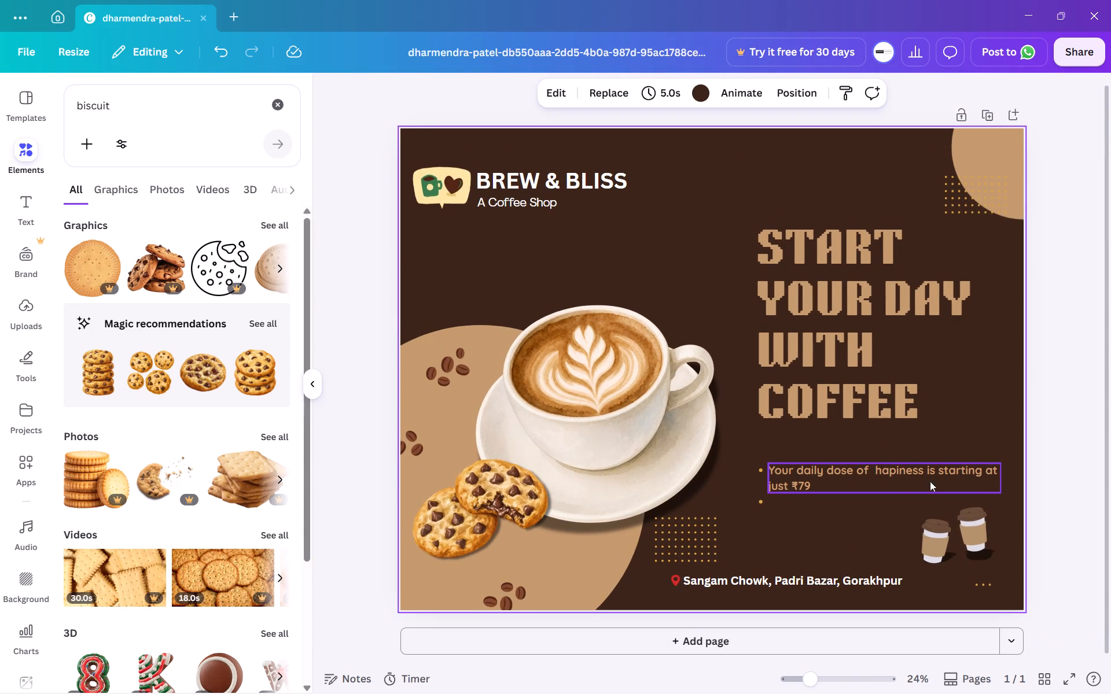
Delete the leftover bullet dot below the tagline.
{"action": "left_click", "coordinate": [757, 503]}
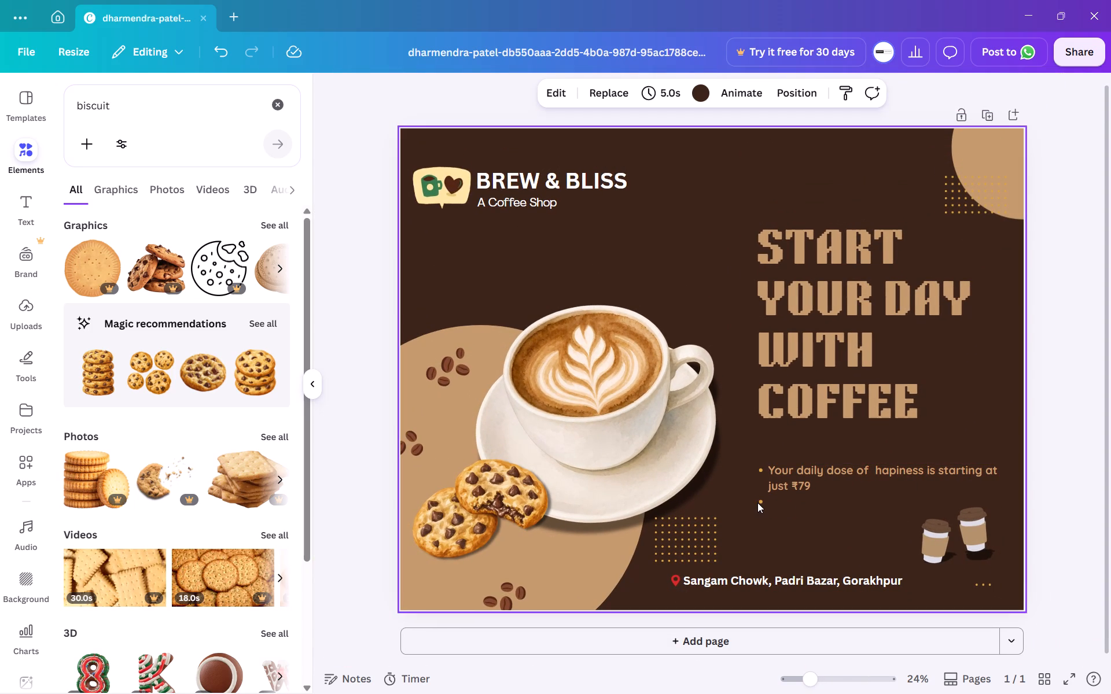
{"action": "left_click", "coordinate": [757, 503]}
{"action": "left_click", "coordinate": [757, 503]}
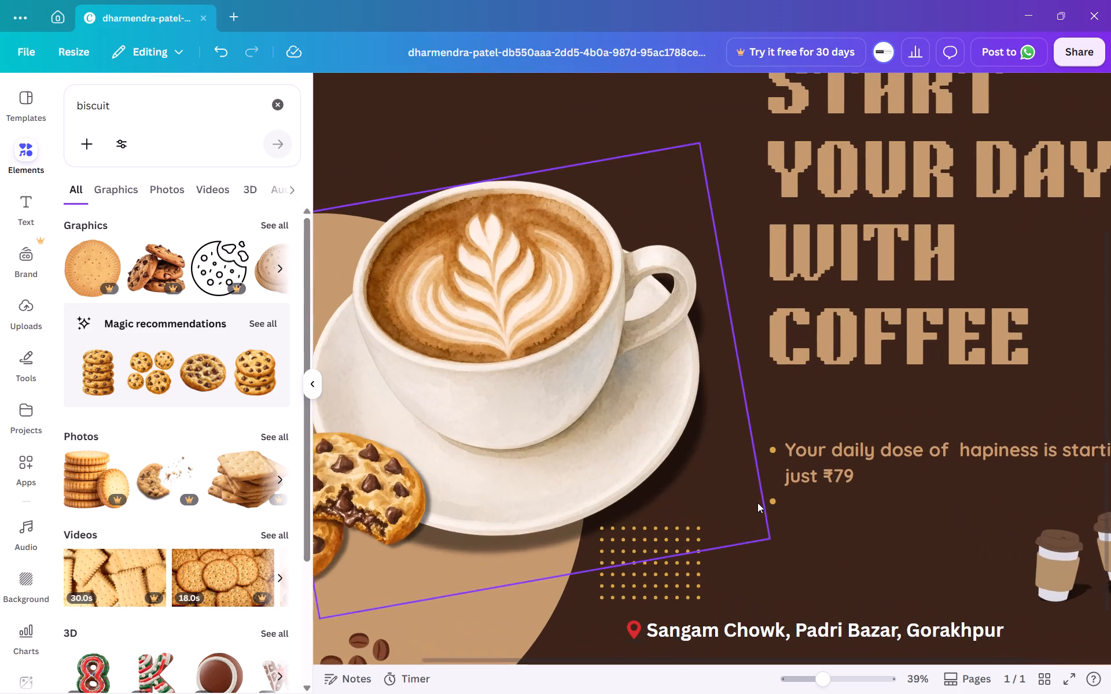
{"action": "left_click", "coordinate": [772, 503]}
{"action": "left_click", "coordinate": [792, 468]}
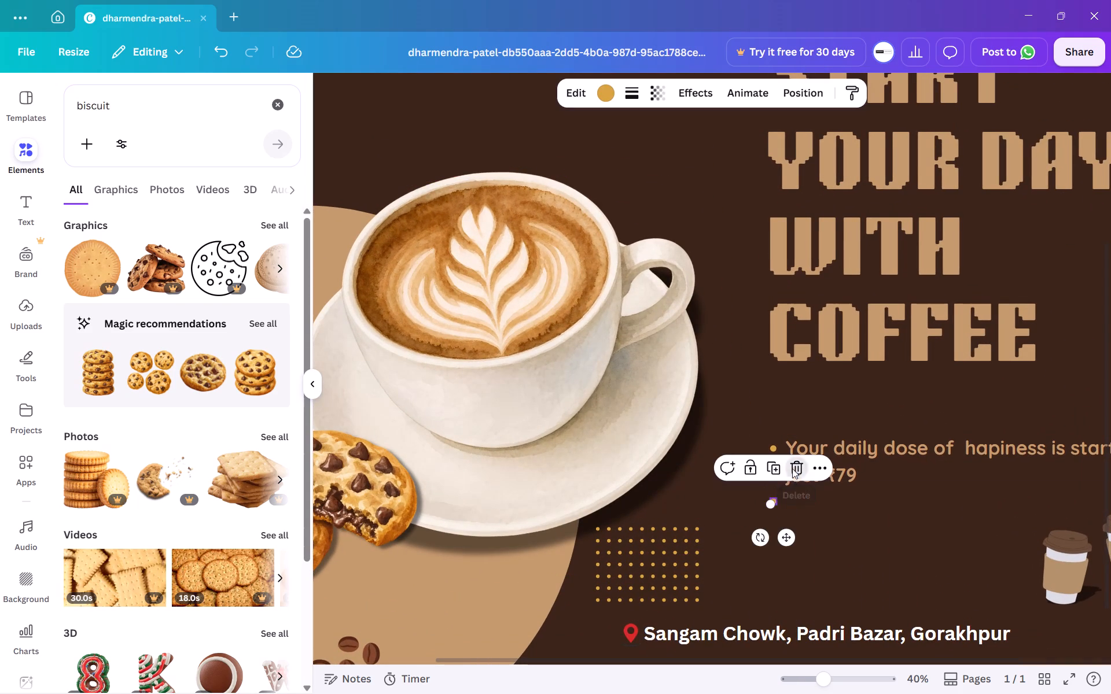
{"action": "left_click", "coordinate": [950, 451]}
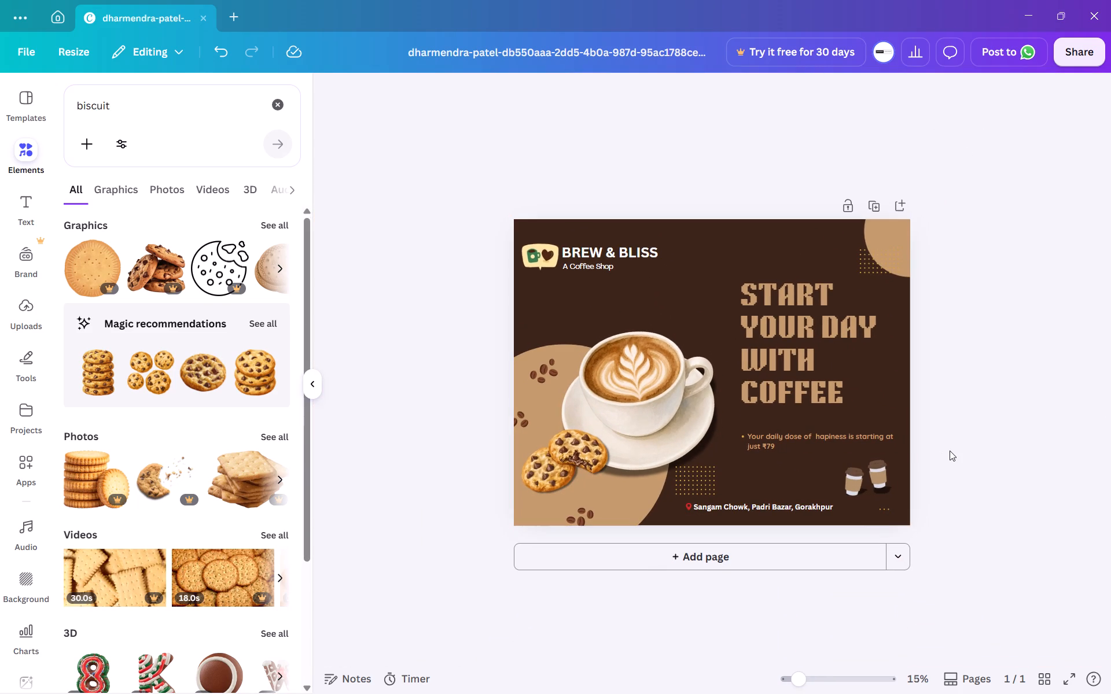
Move the coffee-bean graphic at the poster's left edge slightly inward onto the tan circle.
{"action": "left_click", "coordinate": [521, 422]}
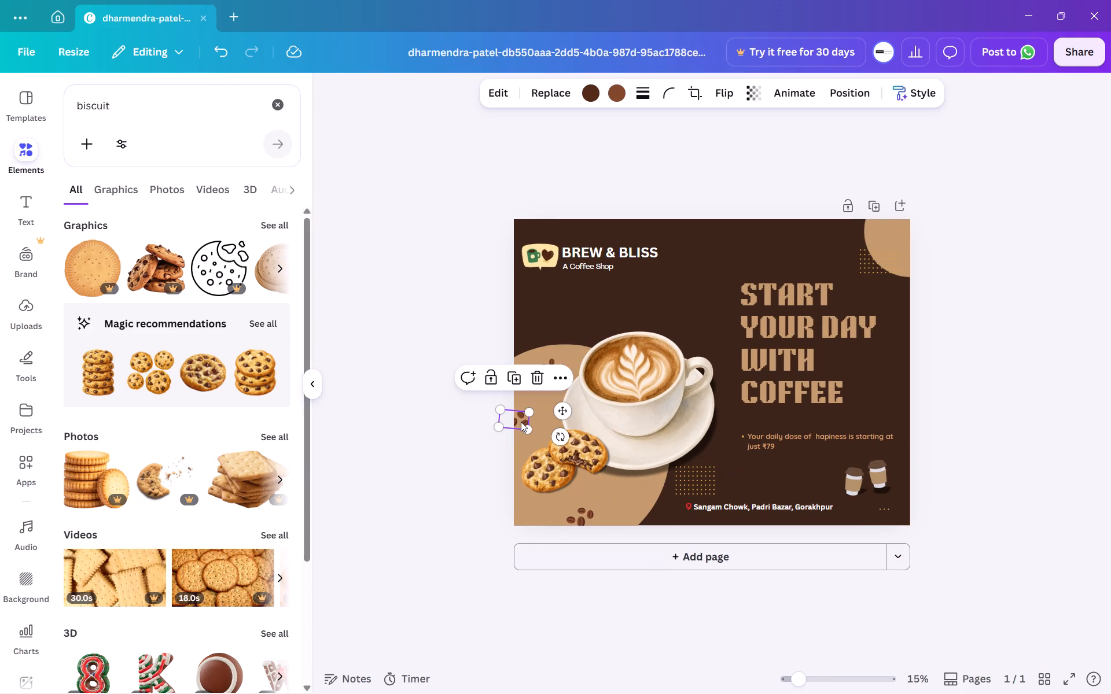
{"action": "left_click", "coordinate": [479, 499]}
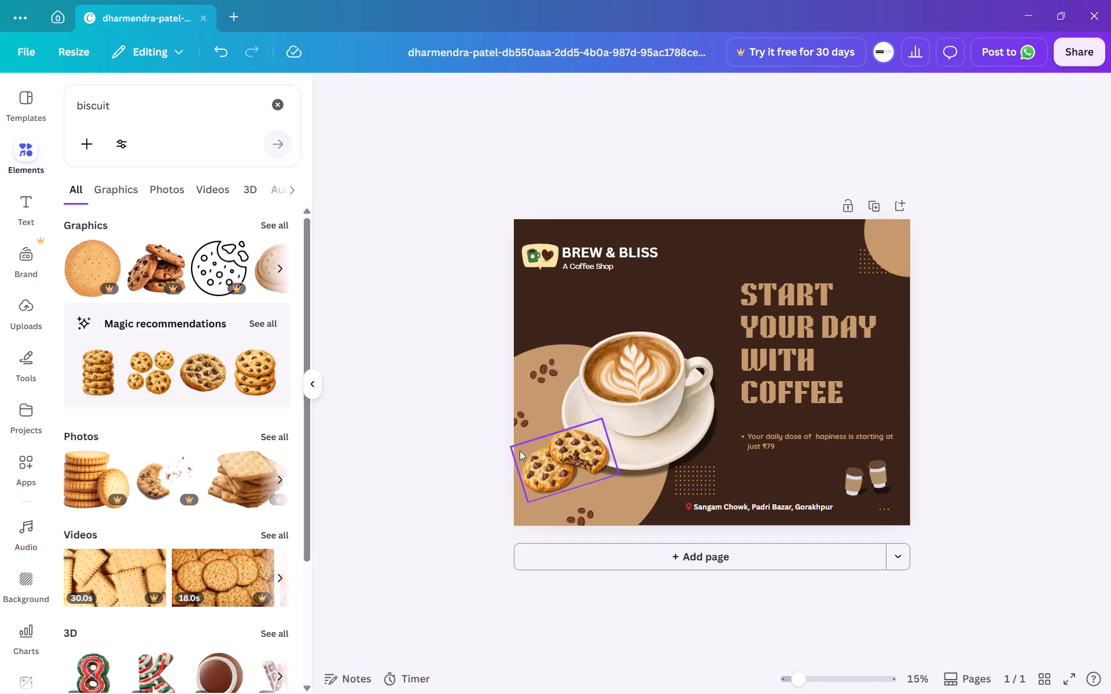
{"action": "left_click", "coordinate": [522, 418]}
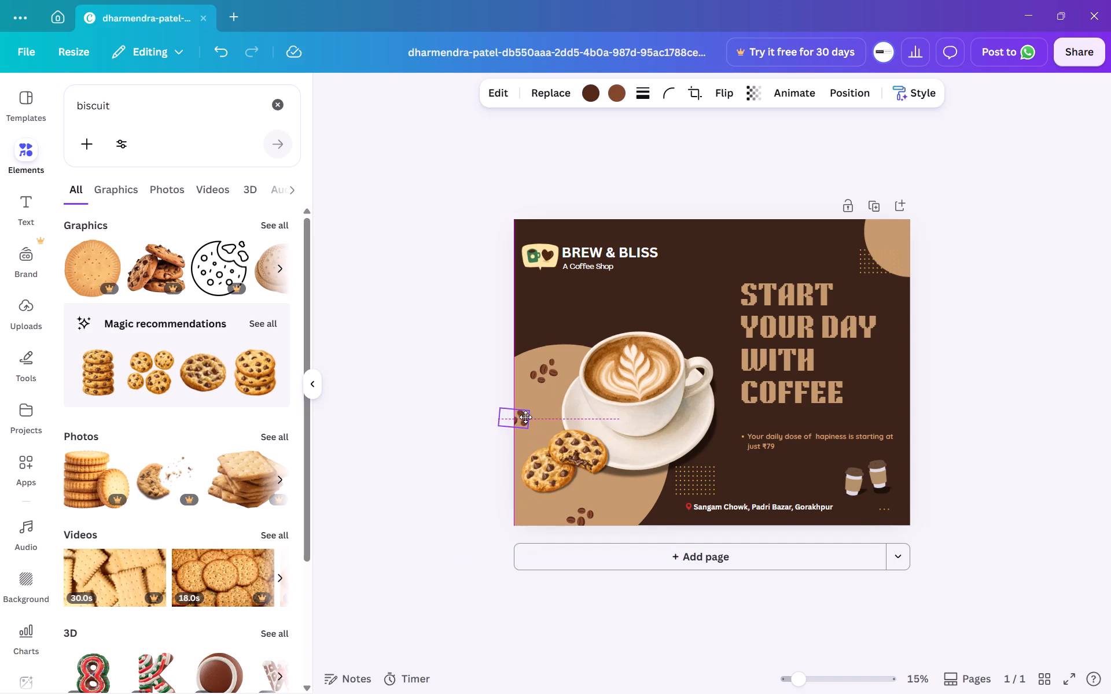
{"action": "left_click", "coordinate": [436, 464]}
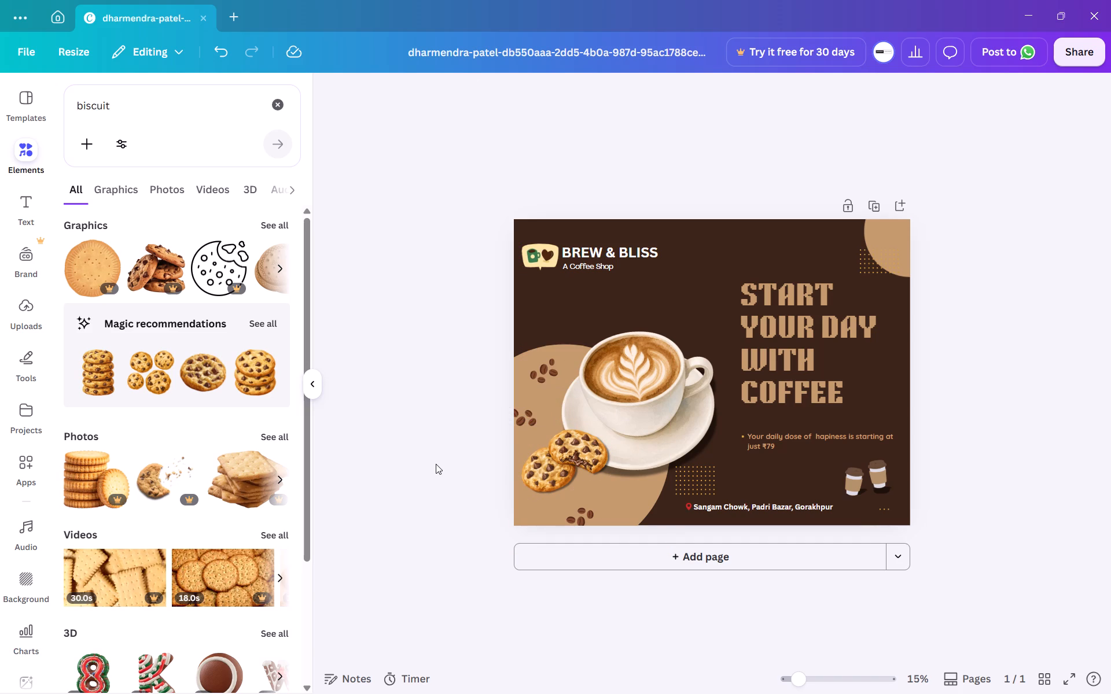
{"action": "left_click", "coordinate": [1005, 479]}
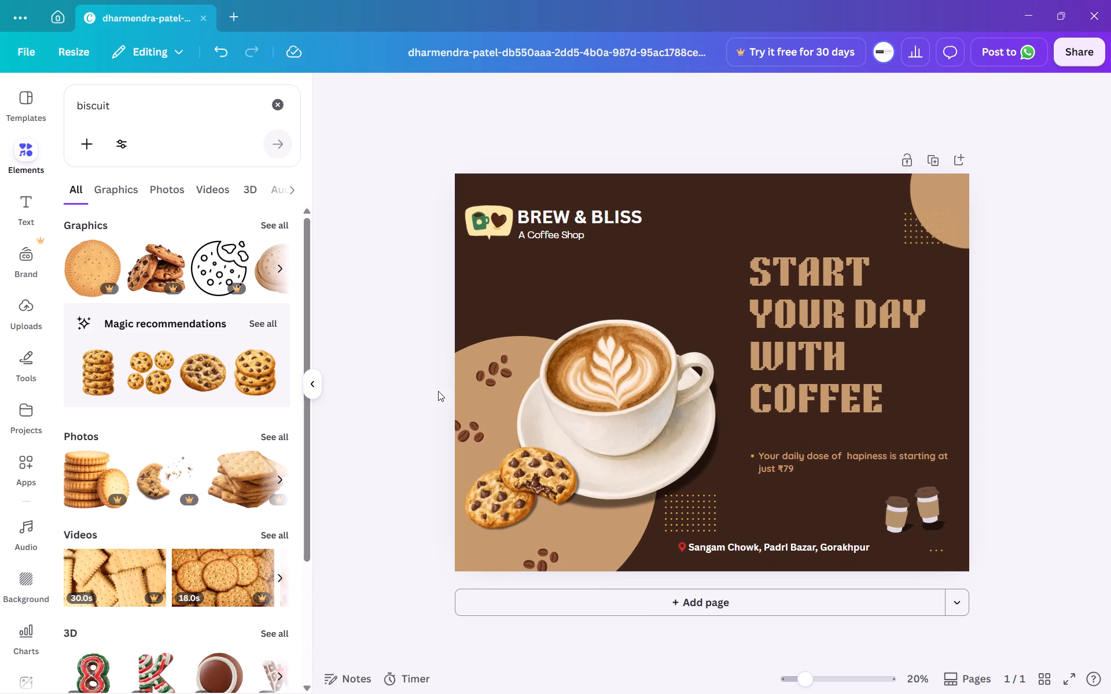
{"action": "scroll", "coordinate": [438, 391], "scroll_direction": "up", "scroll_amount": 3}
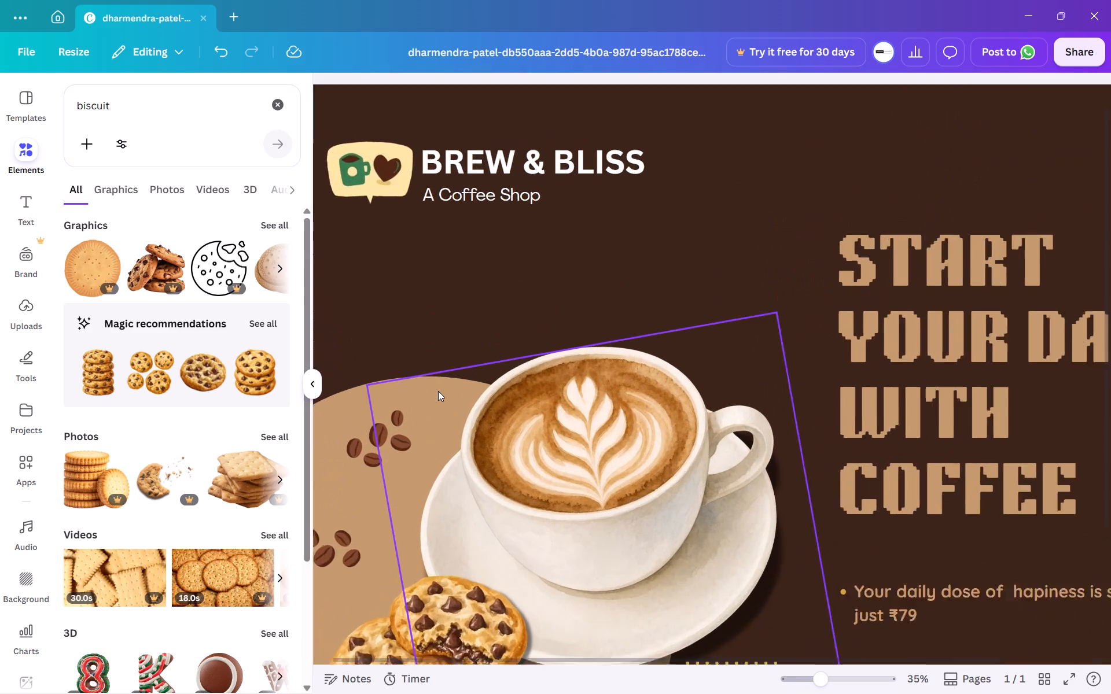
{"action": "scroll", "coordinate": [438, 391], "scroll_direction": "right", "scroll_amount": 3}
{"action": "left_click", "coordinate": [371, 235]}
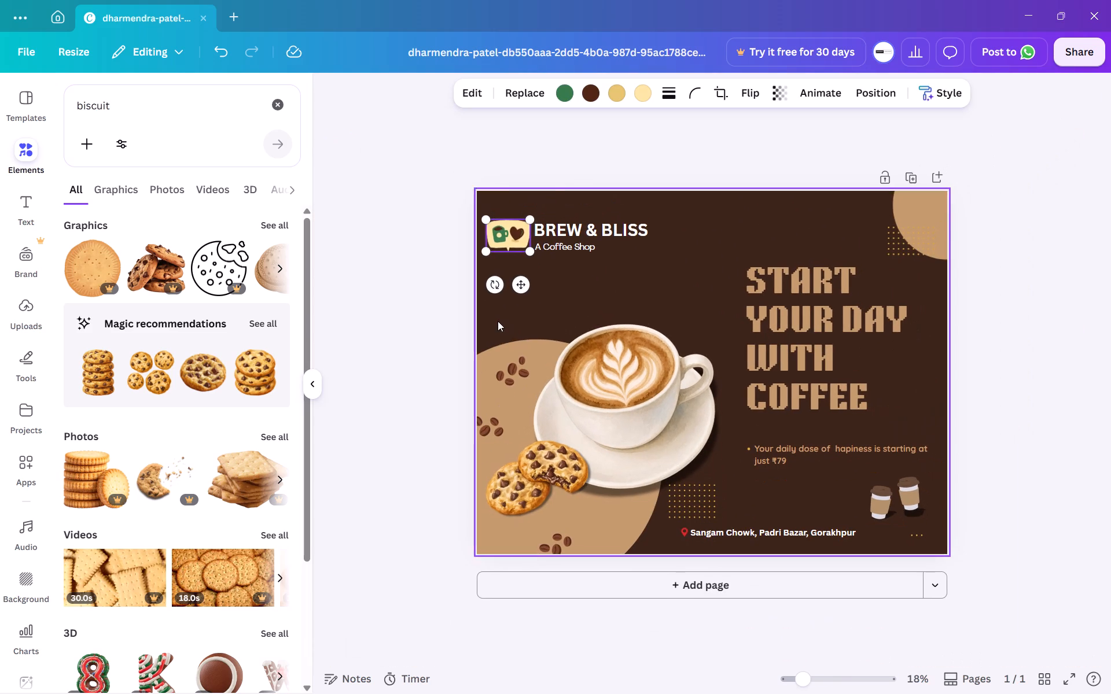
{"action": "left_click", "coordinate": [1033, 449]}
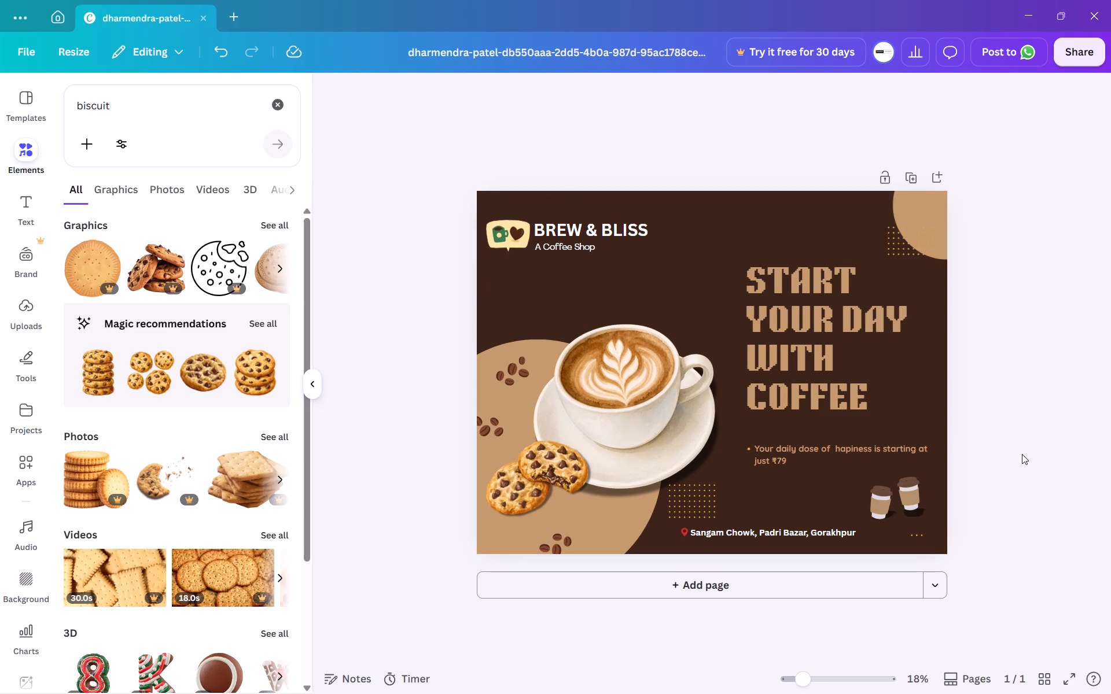
Move the shop address line up so it sits just below the tagline, roughly aligned with the heading's left edge.
{"action": "left_click_drag", "start_coordinate": [794, 533], "coordinate": [821, 519]}
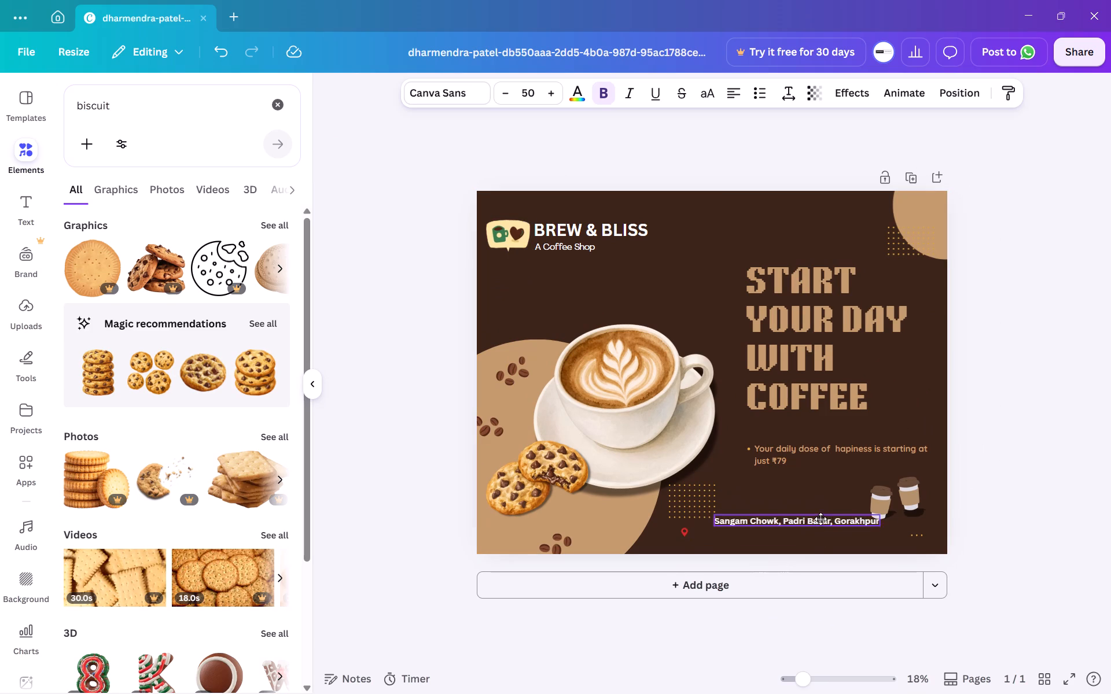
{"action": "left_click_drag", "start_coordinate": [821, 519], "coordinate": [849, 492]}
{"action": "left_click", "coordinate": [981, 516]}
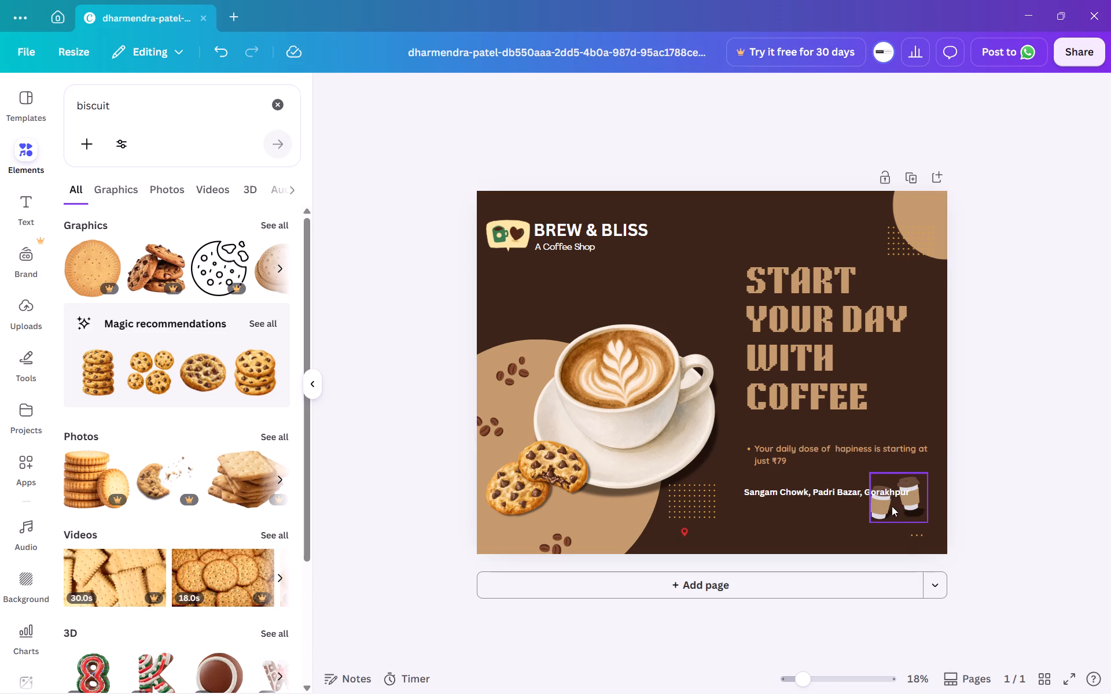
Move the two takeaway cups up beside the word "COFFEE" in the heading.
{"action": "left_click_drag", "start_coordinate": [888, 504], "coordinate": [897, 428]}
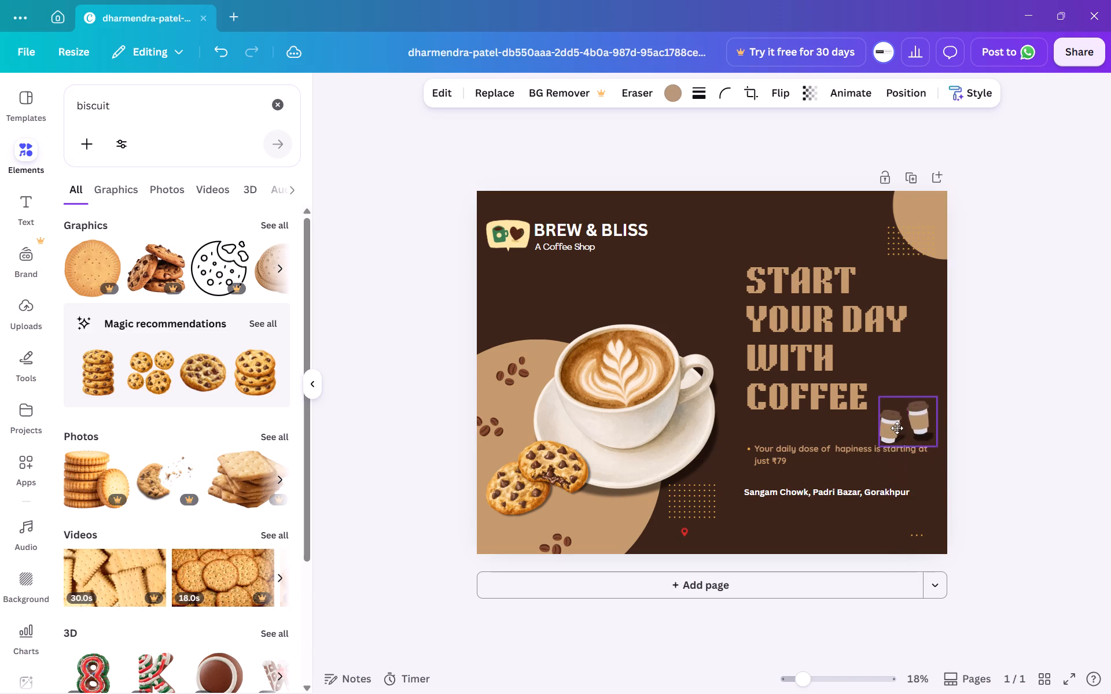
{"action": "left_click_drag", "start_coordinate": [897, 428], "coordinate": [898, 398]}
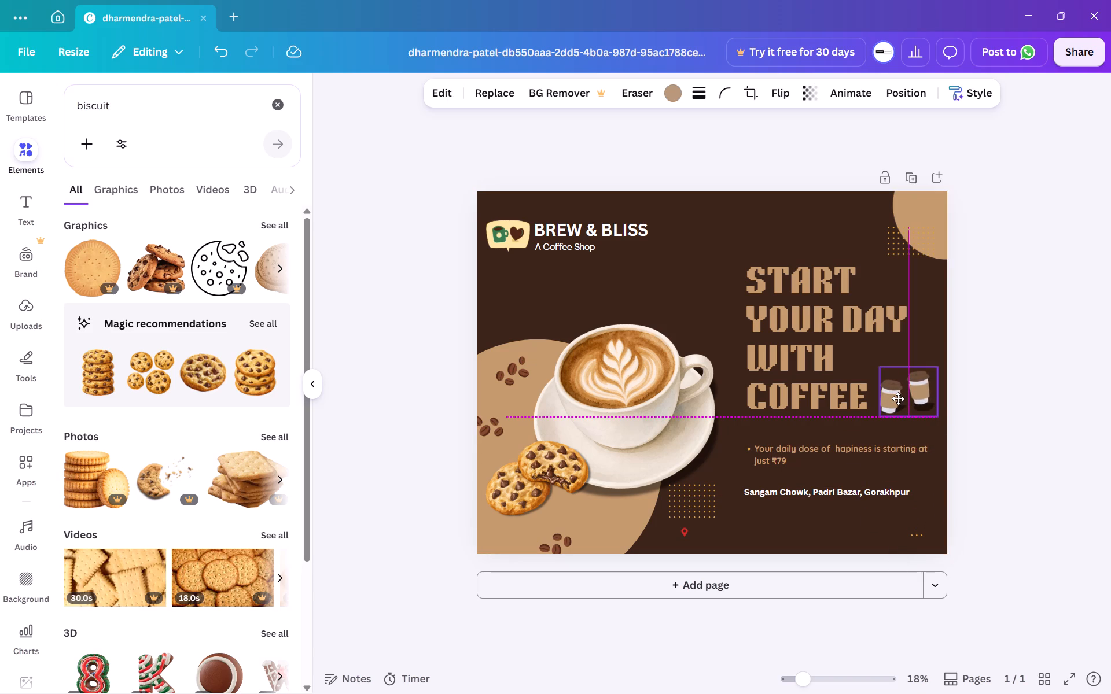
{"action": "left_click_drag", "start_coordinate": [898, 398], "coordinate": [880, 523]}
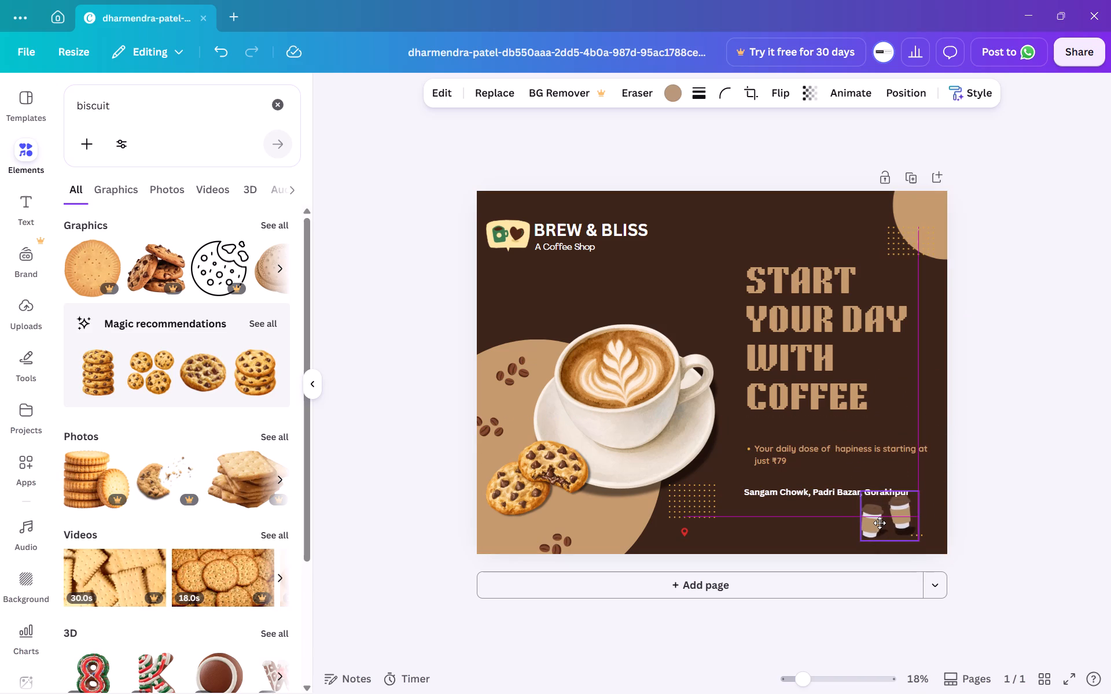
{"action": "left_click_drag", "start_coordinate": [880, 523], "coordinate": [889, 454]}
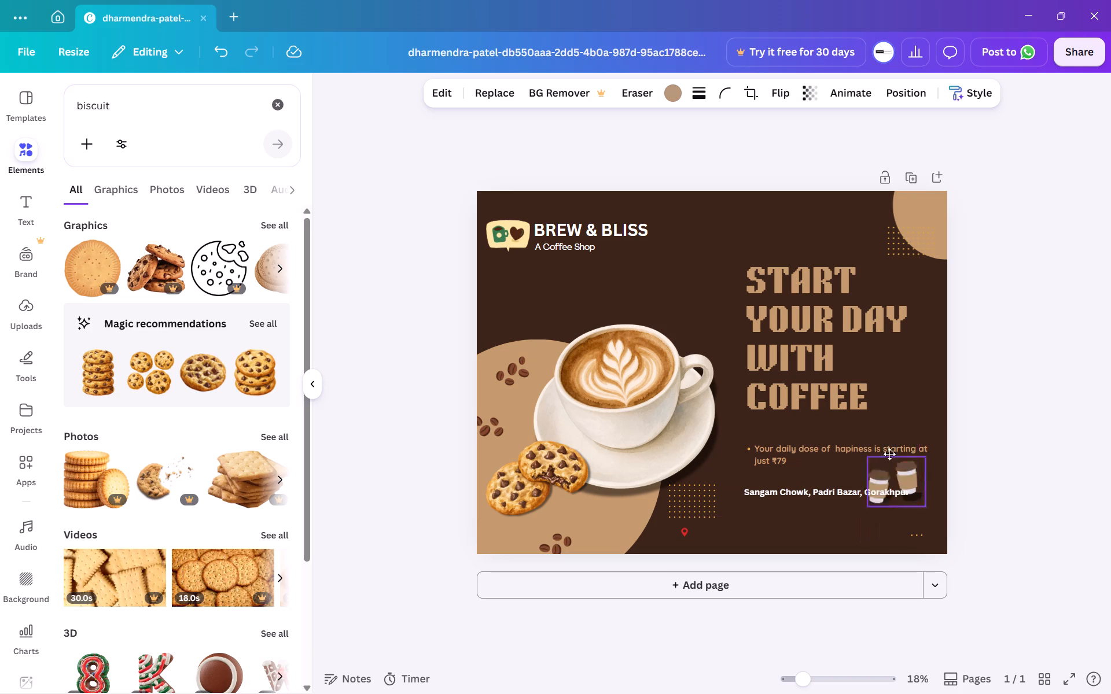
{"action": "left_click_drag", "start_coordinate": [889, 454], "coordinate": [897, 400]}
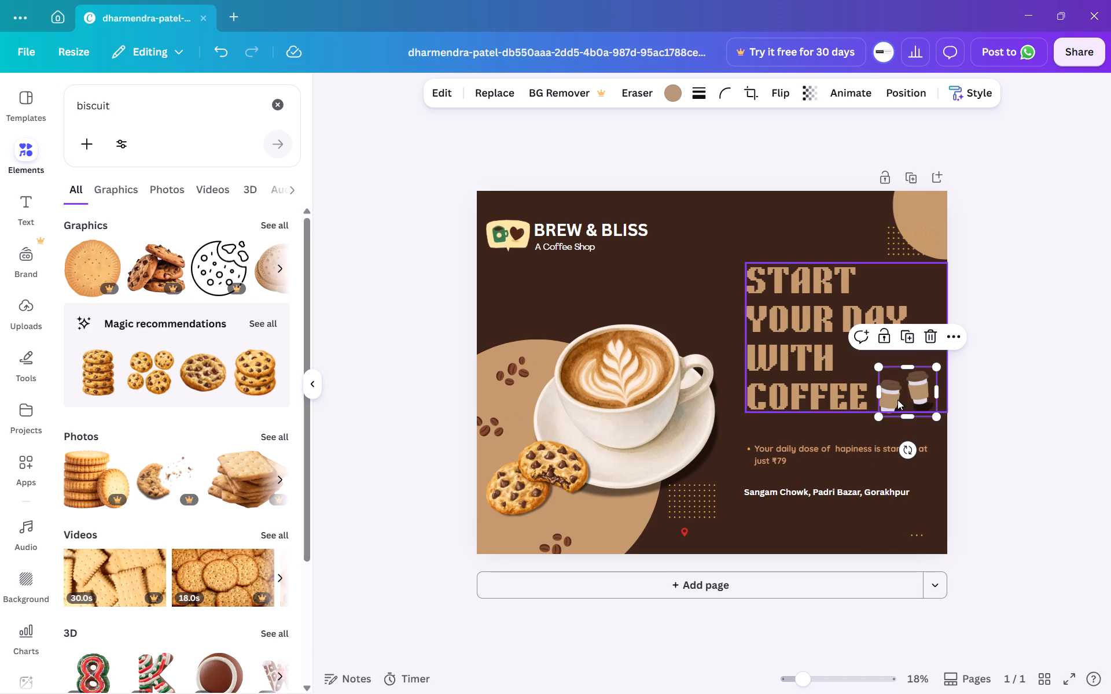
{"action": "left_click", "coordinate": [1073, 449]}
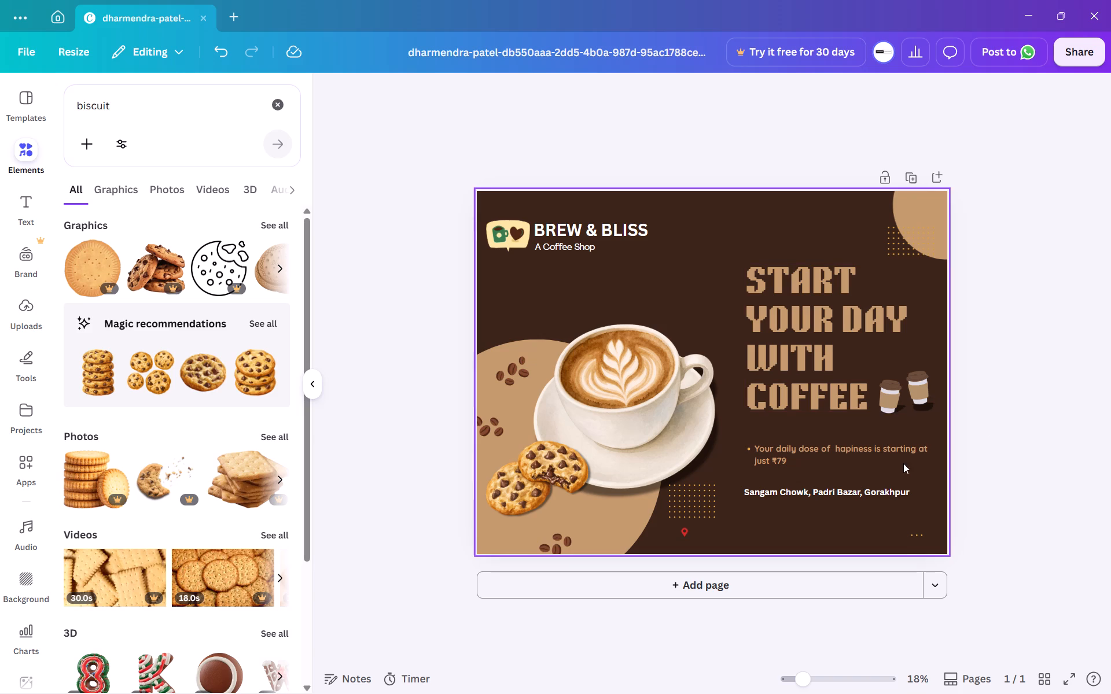
Move the red location pin directly in front of the shop address and align it vertically with the text.
{"action": "left_click_drag", "start_coordinate": [684, 529], "coordinate": [726, 498]}
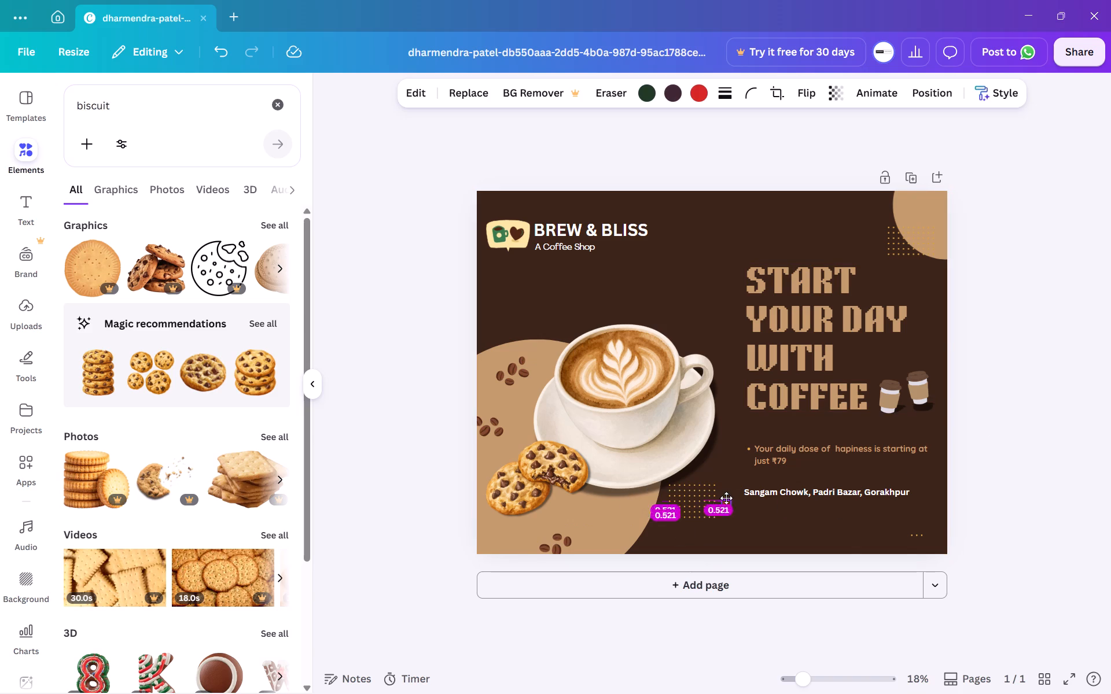
{"action": "left_click_drag", "start_coordinate": [726, 498], "coordinate": [735, 490]}
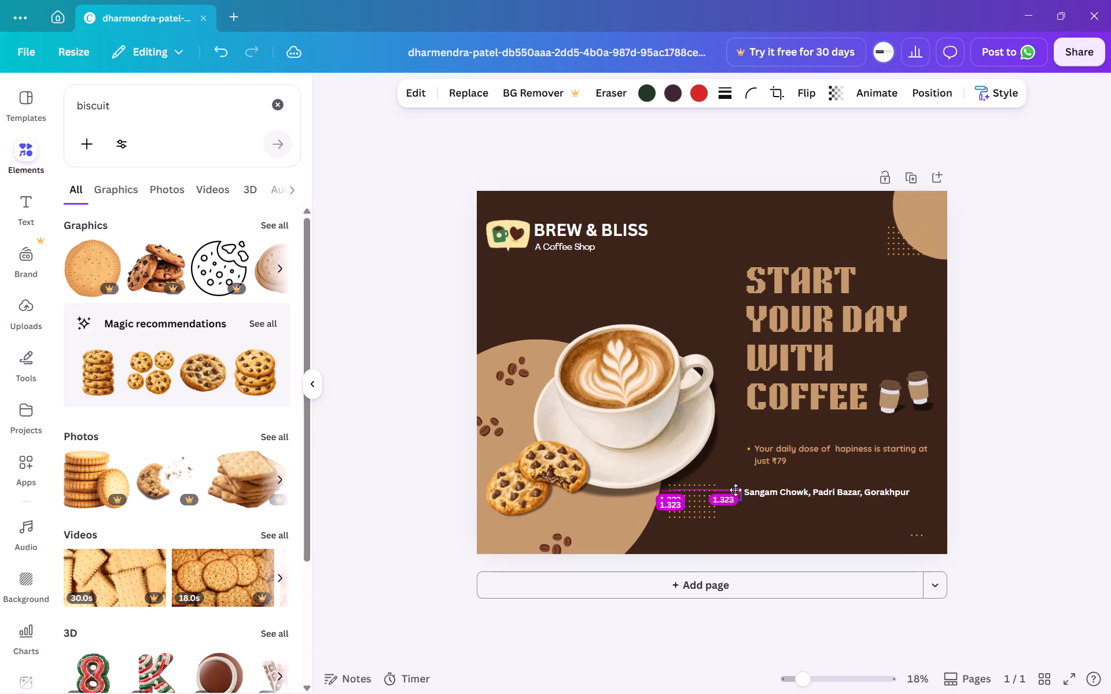
{"action": "left_click_drag", "start_coordinate": [735, 490], "coordinate": [735, 488]}
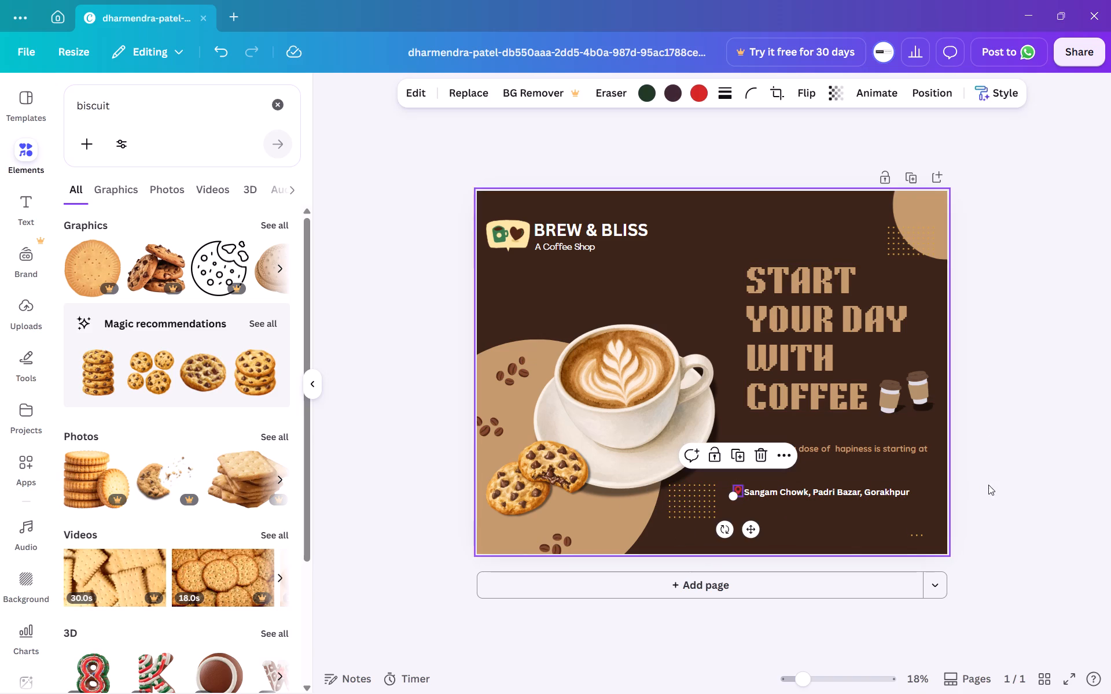
{"action": "left_click", "coordinate": [988, 485]}
{"action": "scroll", "coordinate": [988, 485], "scroll_direction": "down", "scroll_amount": 1}
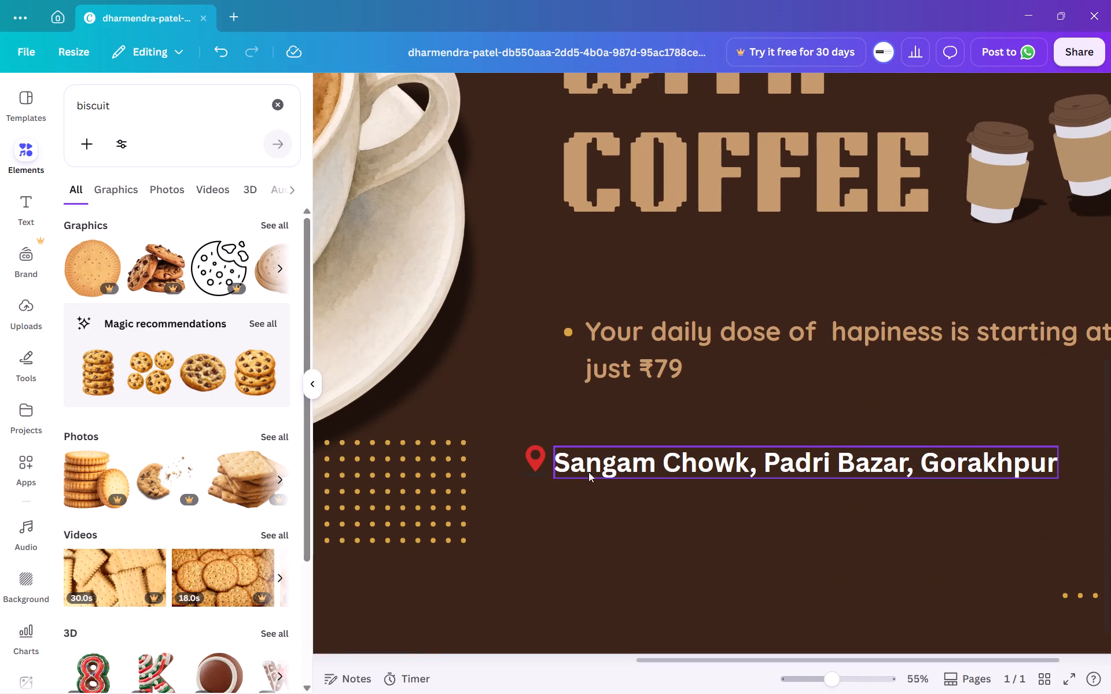
{"action": "left_click_drag", "start_coordinate": [536, 457], "coordinate": [536, 463]}
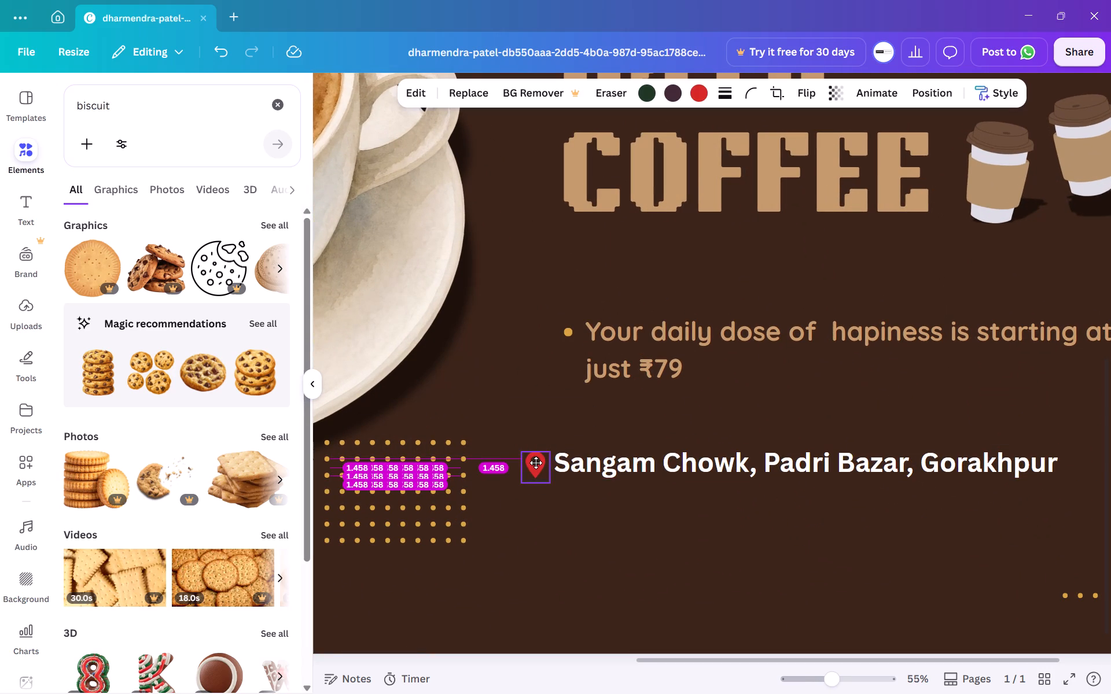
{"action": "left_click_drag", "start_coordinate": [536, 463], "coordinate": [535, 463]}
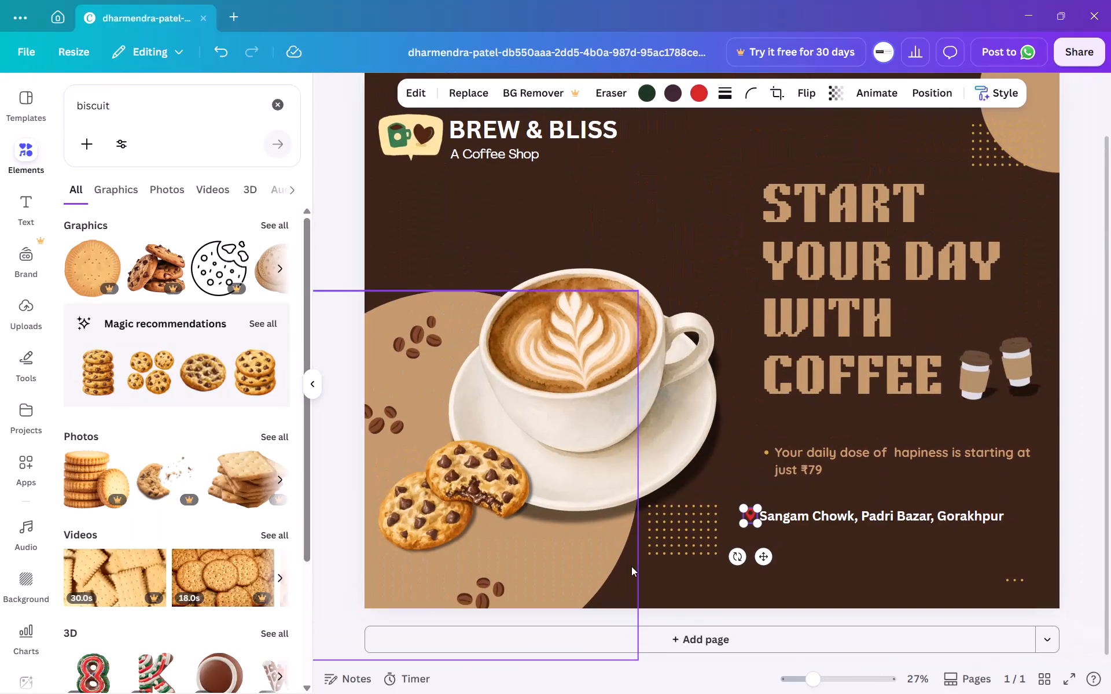
Move the logo, the "BREW & BLISS" name and its subtitle together slightly inward from the poster's left edge.
{"action": "left_click", "coordinate": [1081, 483]}
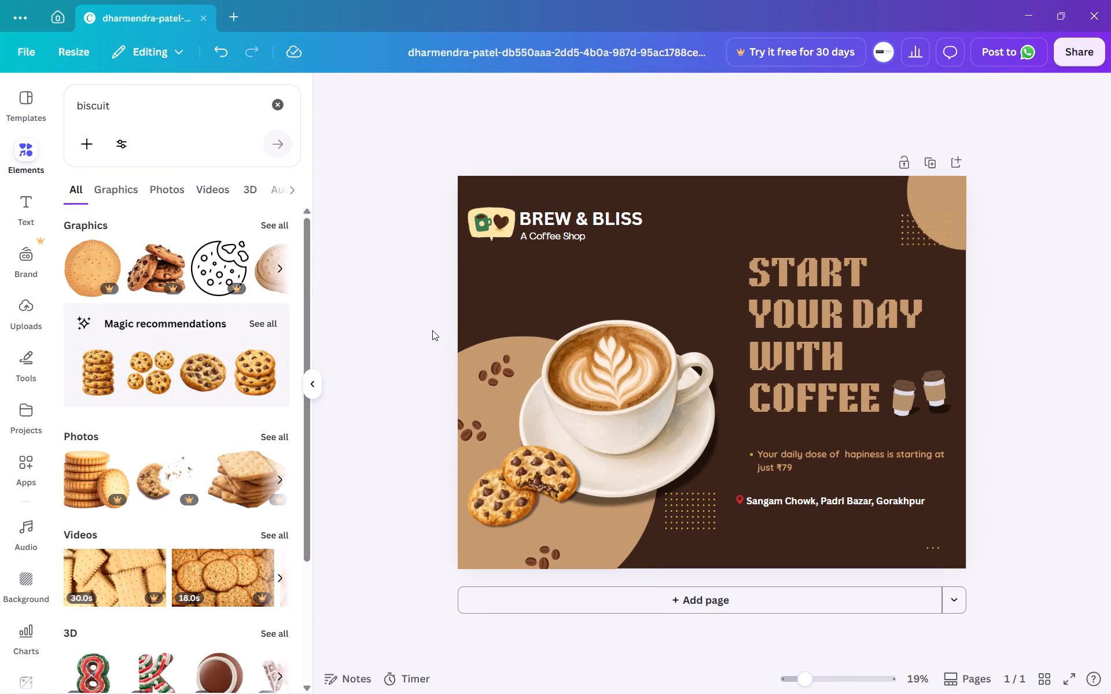
{"action": "scroll", "coordinate": [432, 330], "scroll_direction": "right", "scroll_amount": 3}
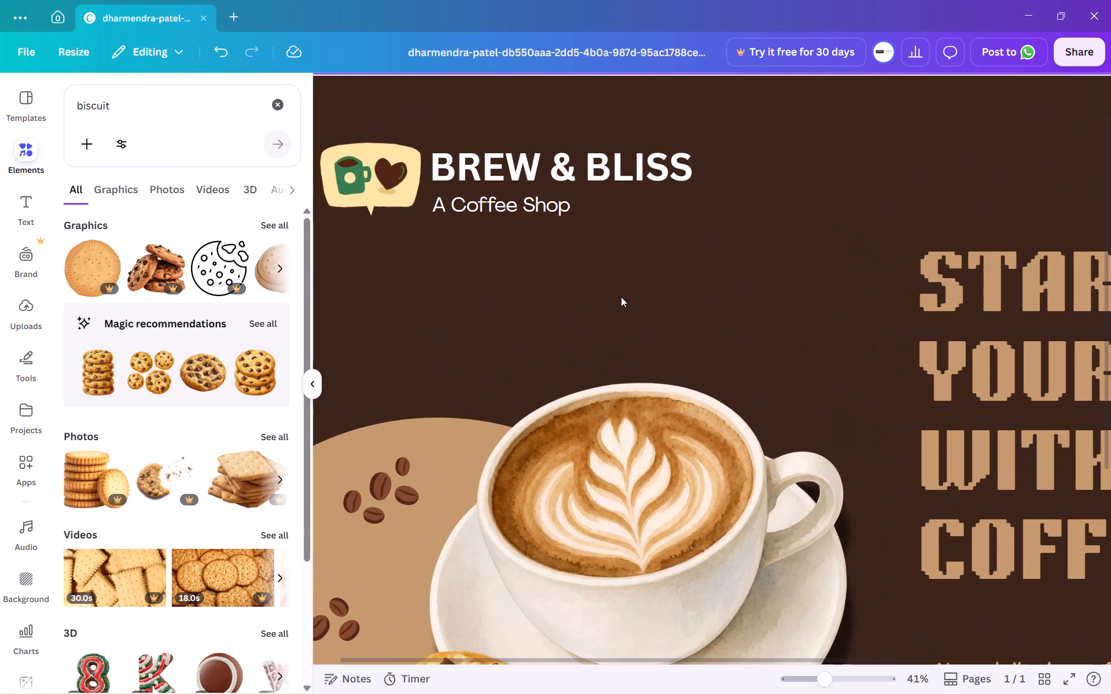
{"action": "left_click", "coordinate": [621, 297]}
{"action": "left_click_drag", "start_coordinate": [525, 265], "coordinate": [400, 235]}
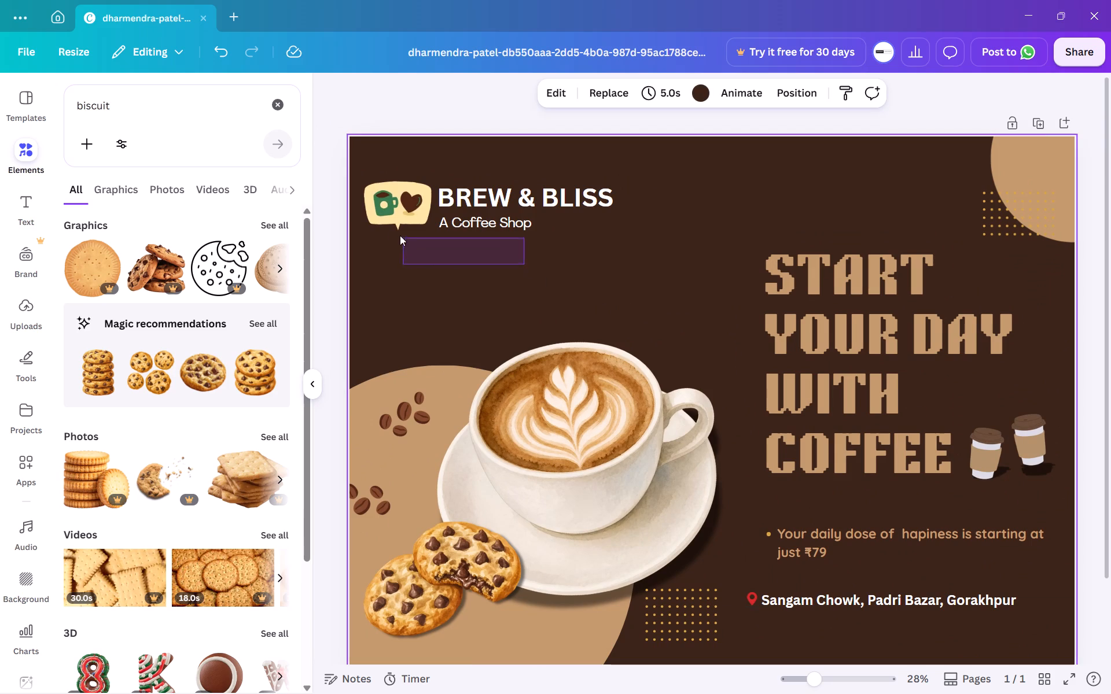
{"action": "left_click_drag", "start_coordinate": [400, 235], "coordinate": [366, 160]}
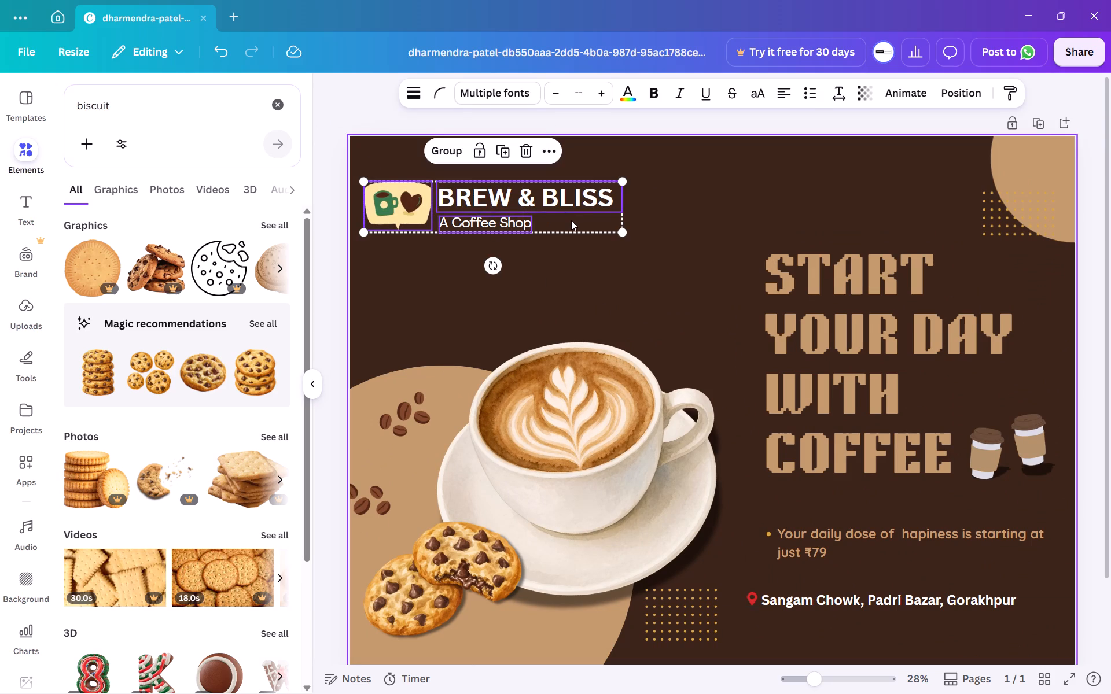
{"action": "left_click", "coordinate": [571, 220]}
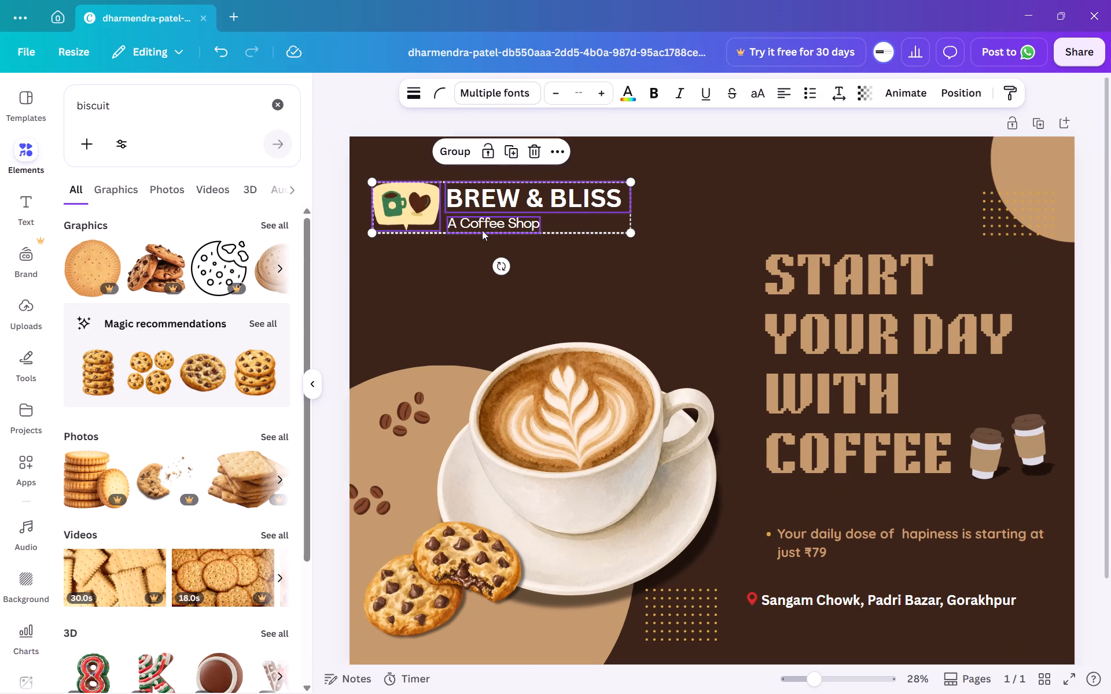
{"action": "left_click", "coordinate": [437, 243]}
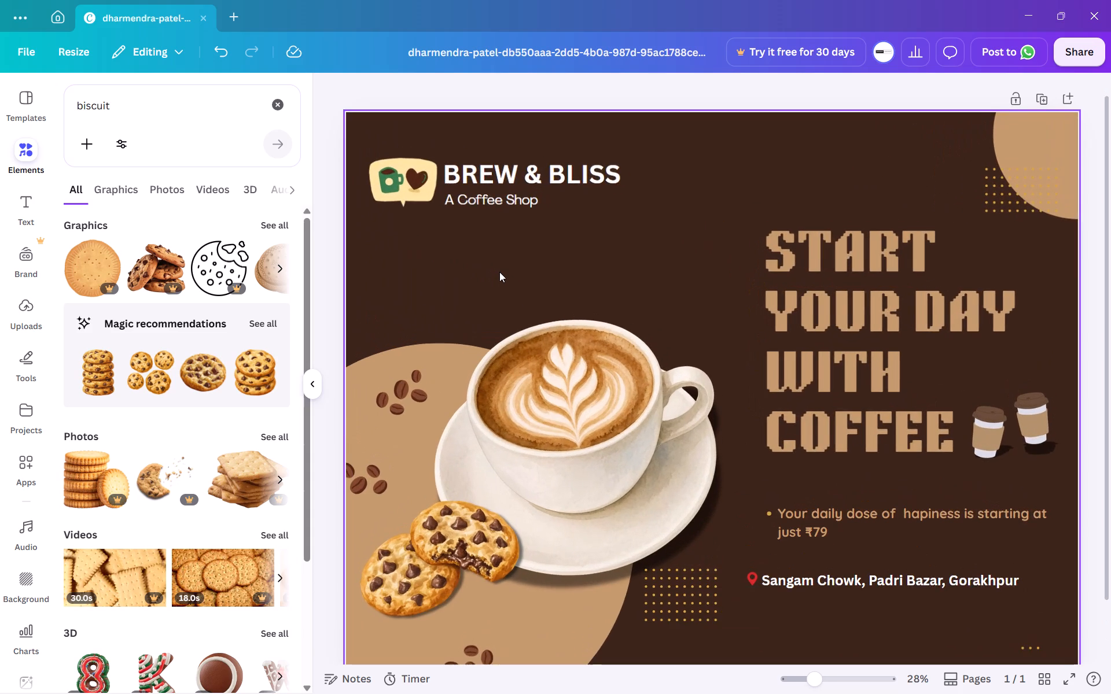
{"action": "scroll", "coordinate": [499, 272], "scroll_direction": "up", "scroll_amount": 2}
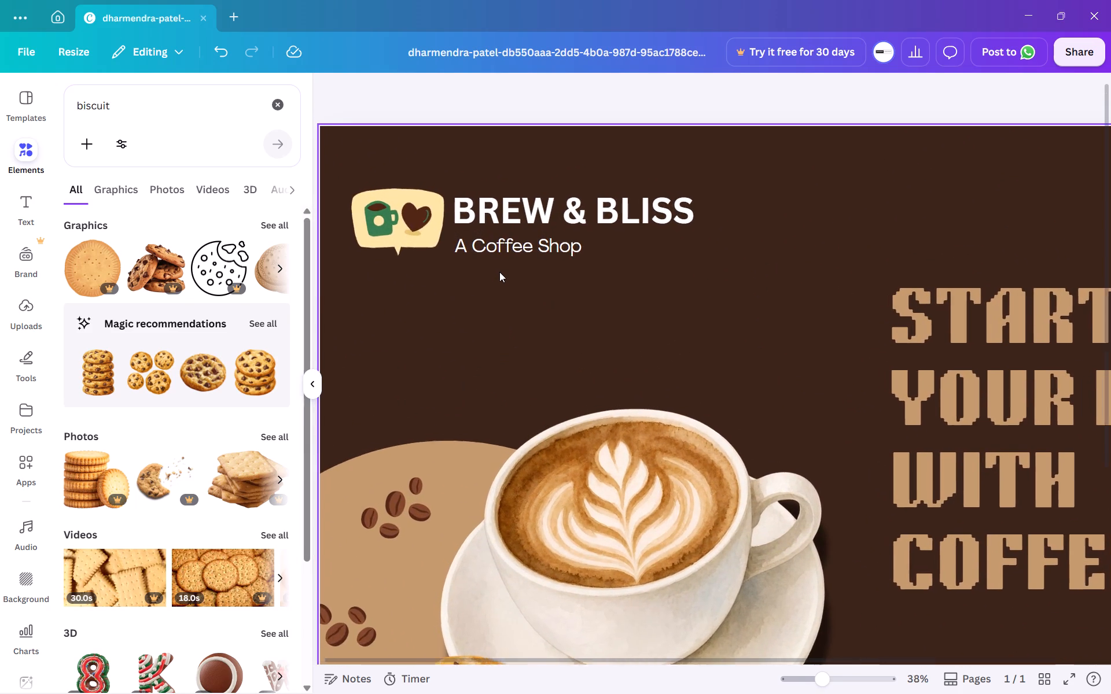
{"action": "left_click_drag", "start_coordinate": [642, 257], "coordinate": [341, 176]}
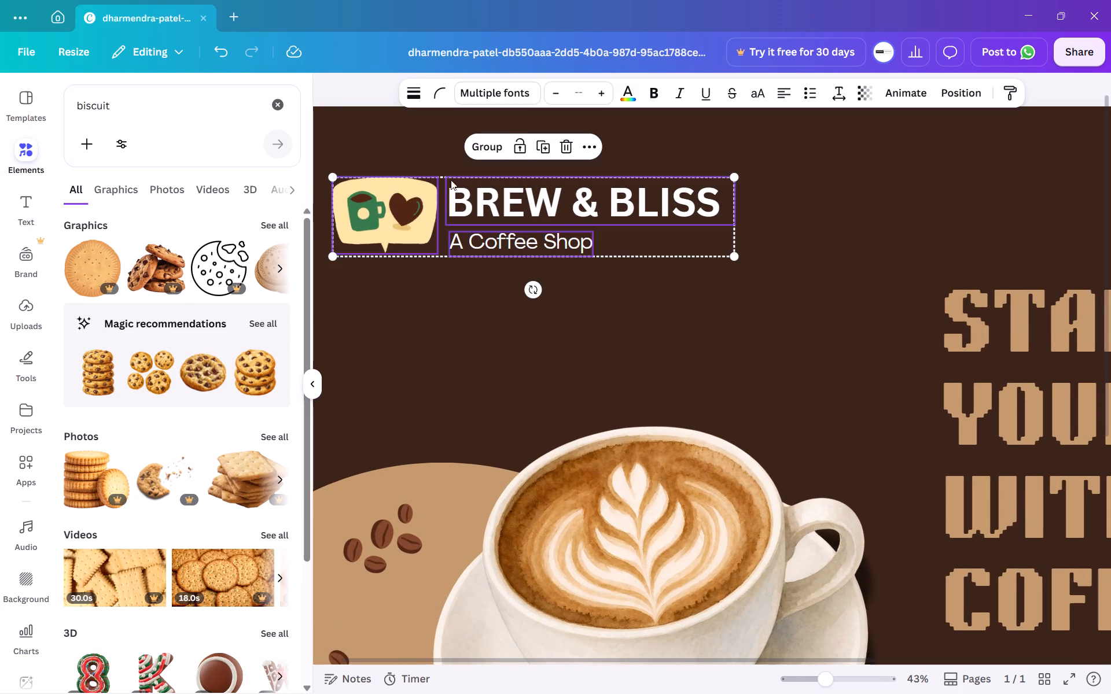
{"action": "left_click", "coordinate": [663, 235]}
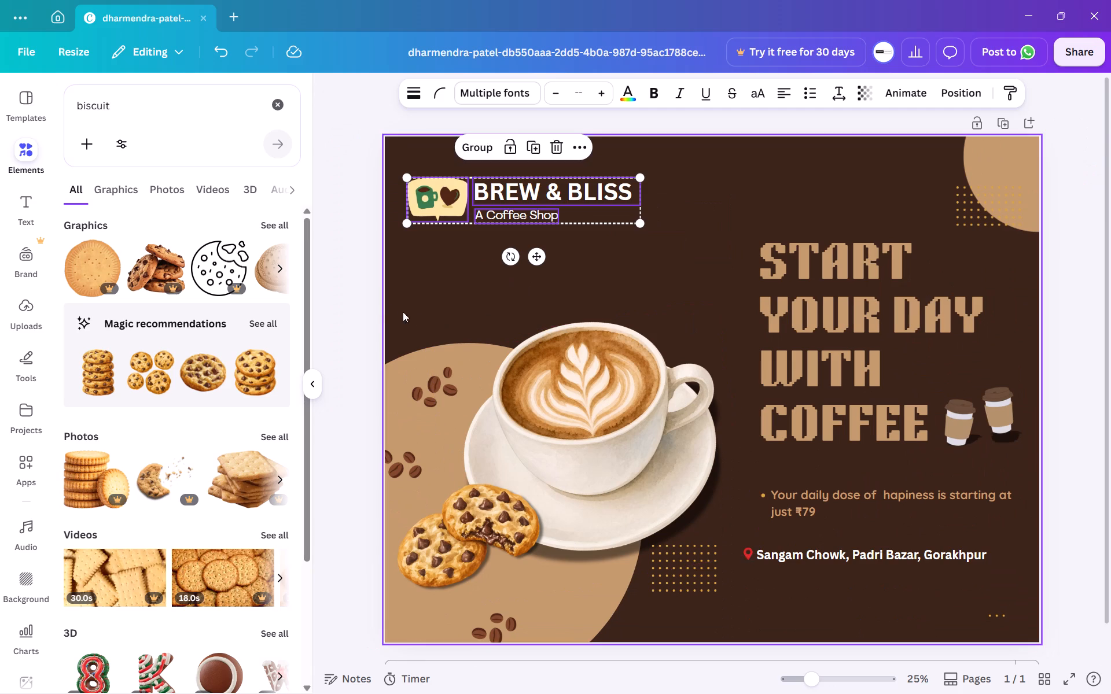
{"action": "left_click", "coordinate": [344, 309]}
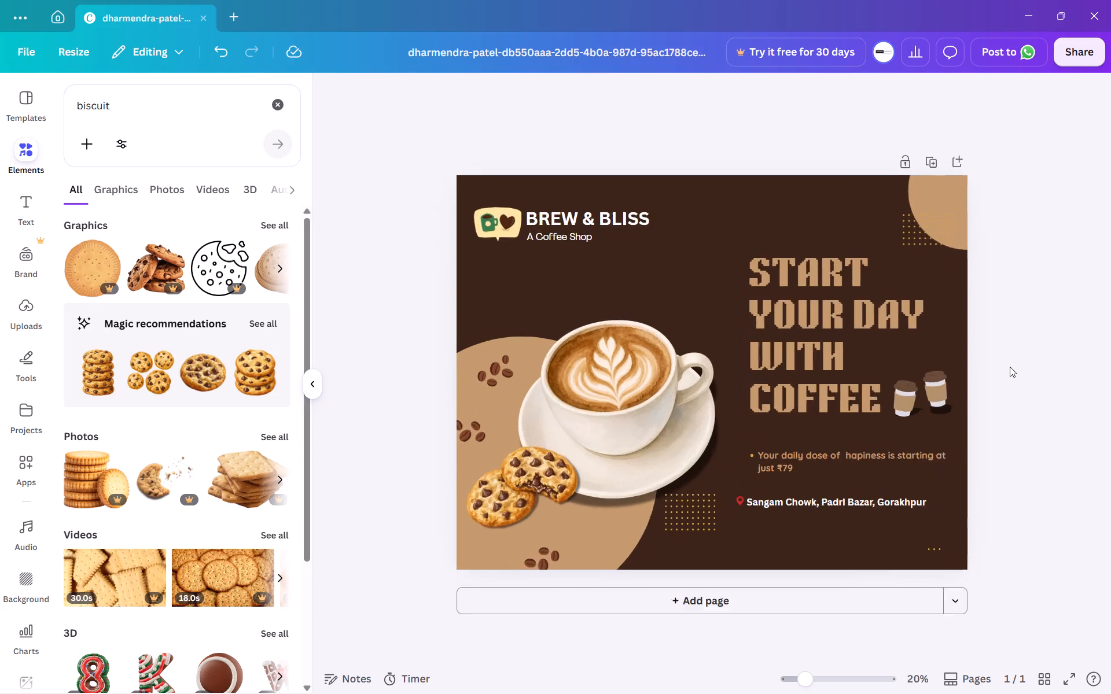
Move the location pin and shop address together slightly right and down so the pin sits roughly under the heading's left edge.
{"action": "scroll", "coordinate": [1010, 367], "scroll_direction": "down", "scroll_amount": 1}
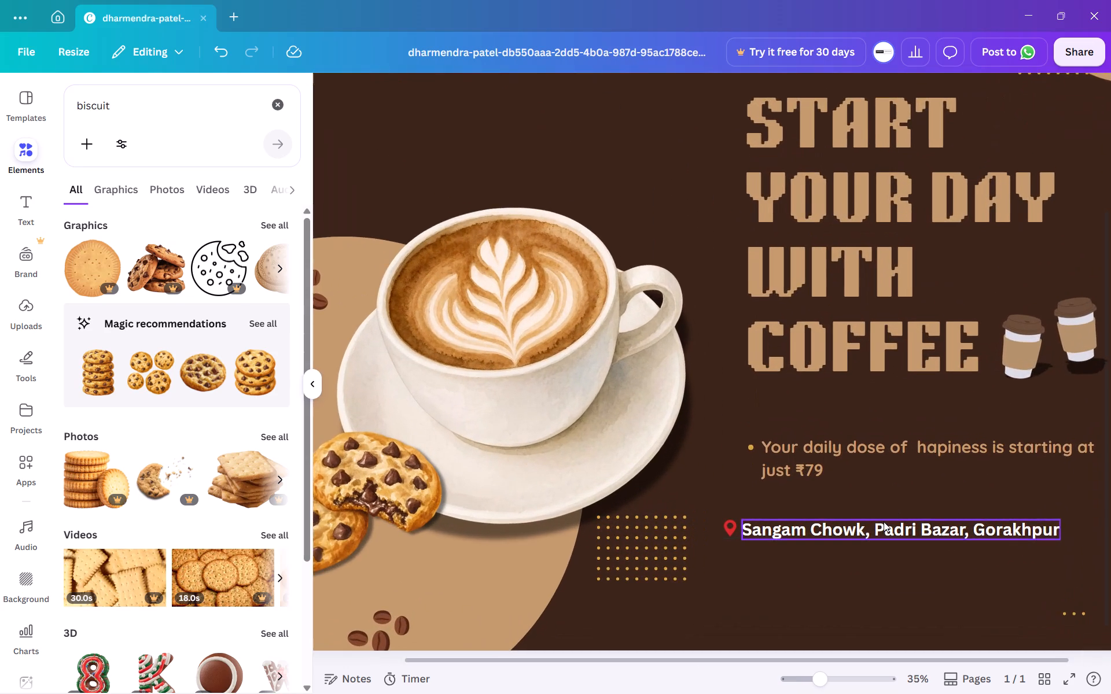
{"action": "scroll", "coordinate": [884, 522], "scroll_direction": "down", "scroll_amount": 1}
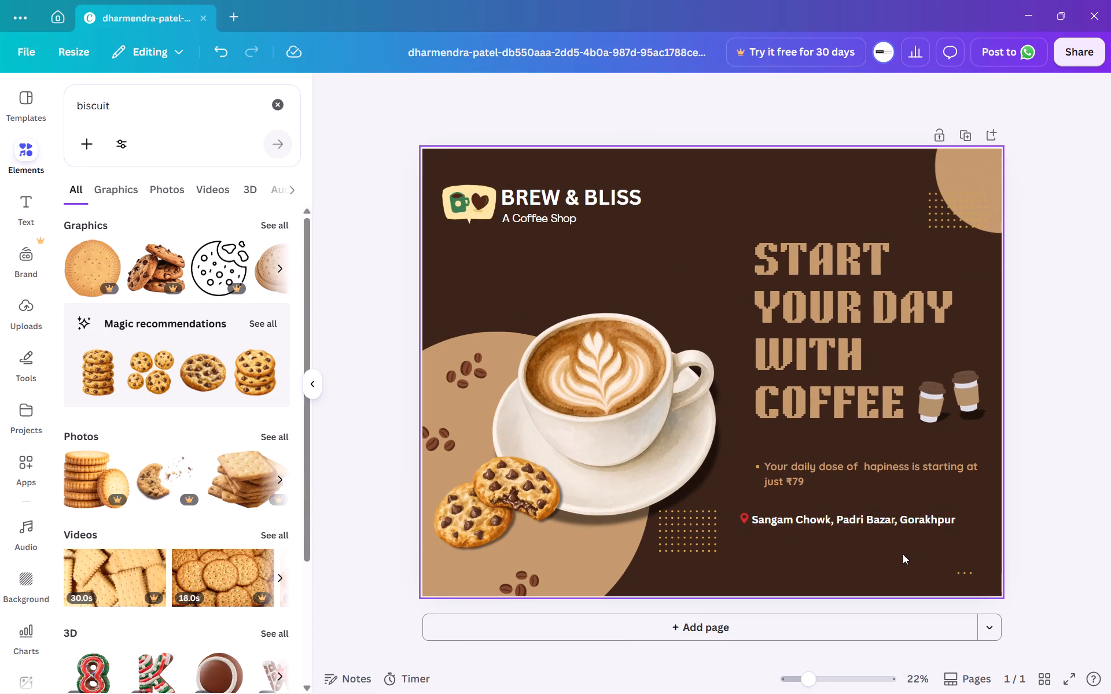
{"action": "left_click_drag", "start_coordinate": [904, 554], "coordinate": [716, 504]}
{"action": "left_click", "coordinate": [851, 534]}
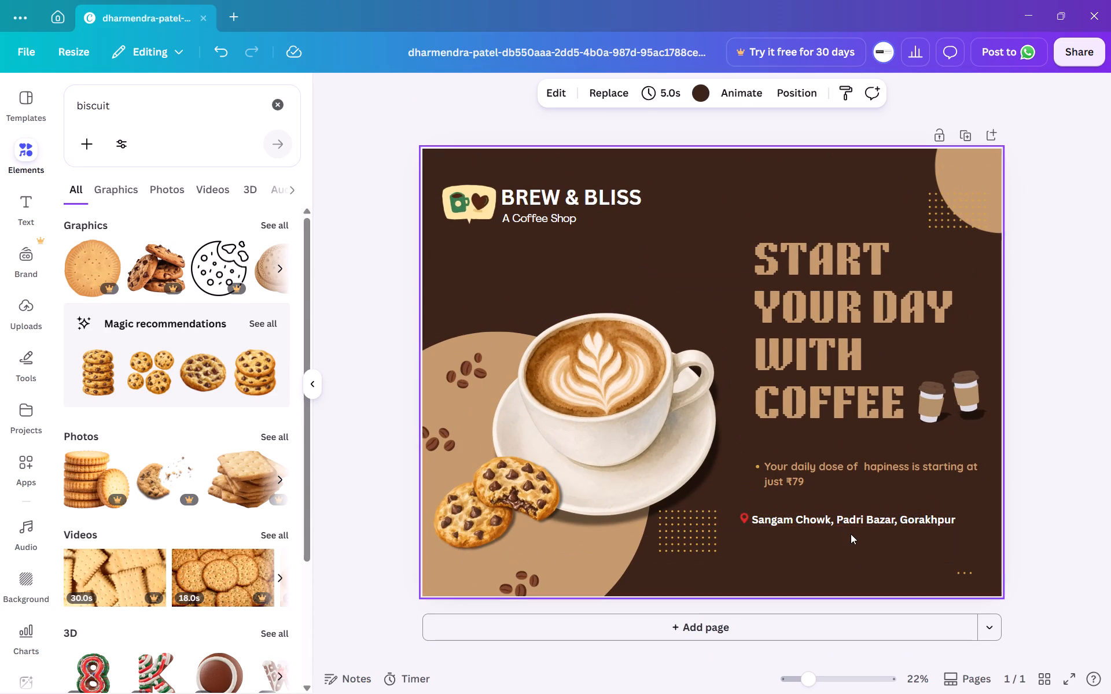
{"action": "left_click_drag", "start_coordinate": [873, 542], "coordinate": [745, 517]}
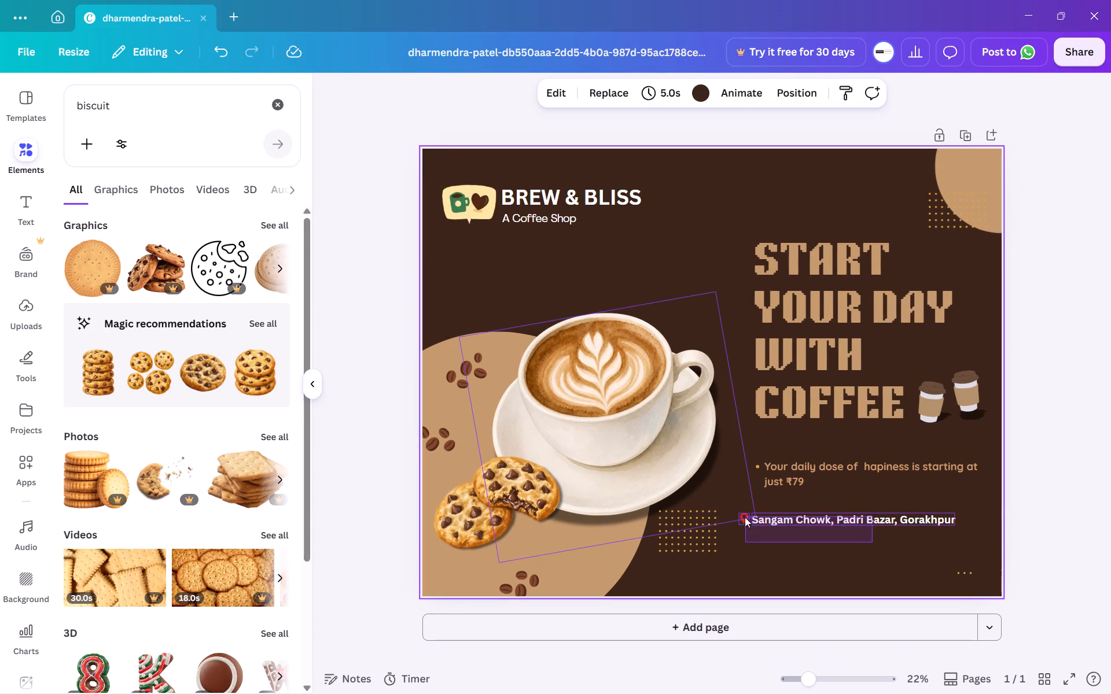
{"action": "left_click_drag", "start_coordinate": [745, 517], "coordinate": [741, 520]}
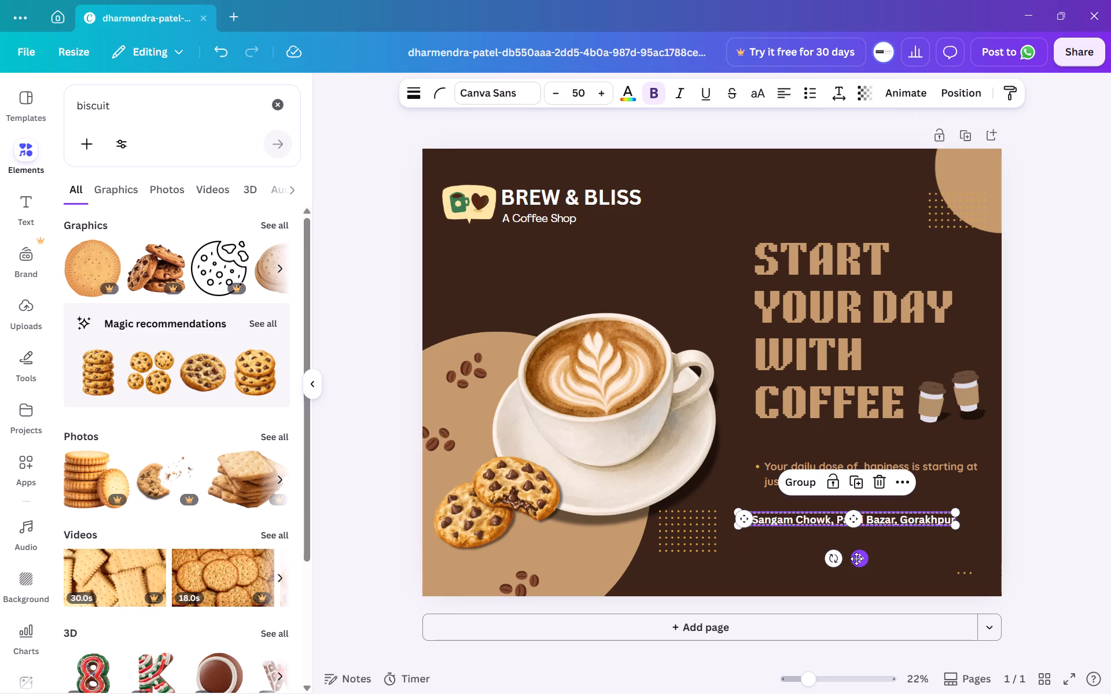
{"action": "left_click_drag", "start_coordinate": [856, 559], "coordinate": [867, 559]}
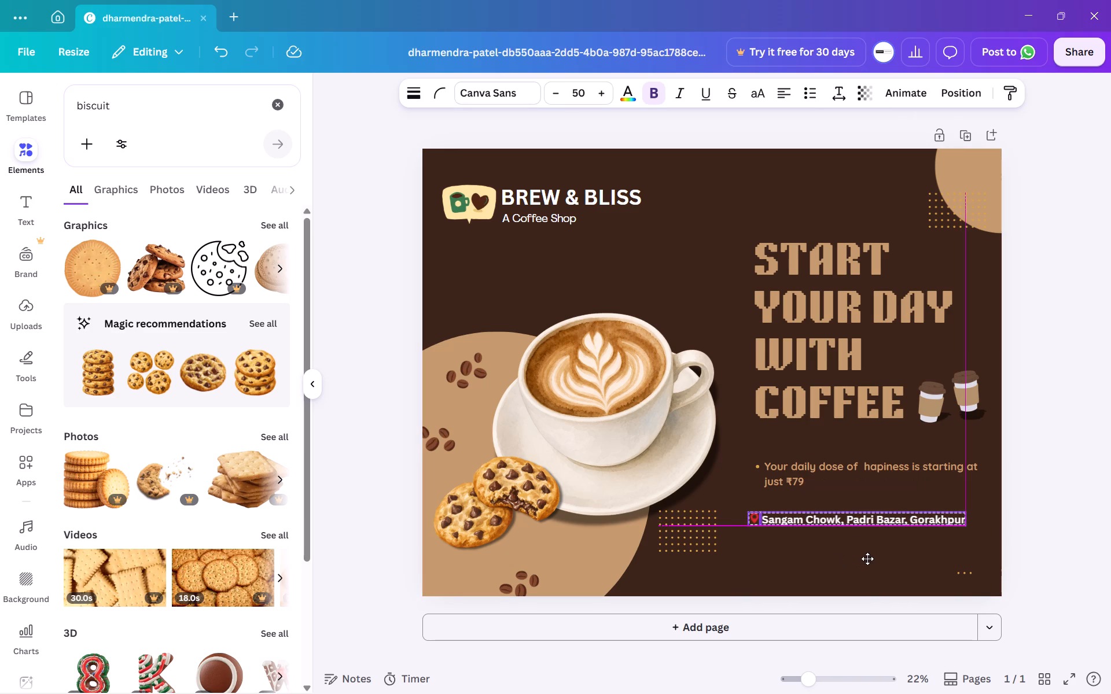
{"action": "left_click_drag", "start_coordinate": [867, 559], "coordinate": [870, 558]}
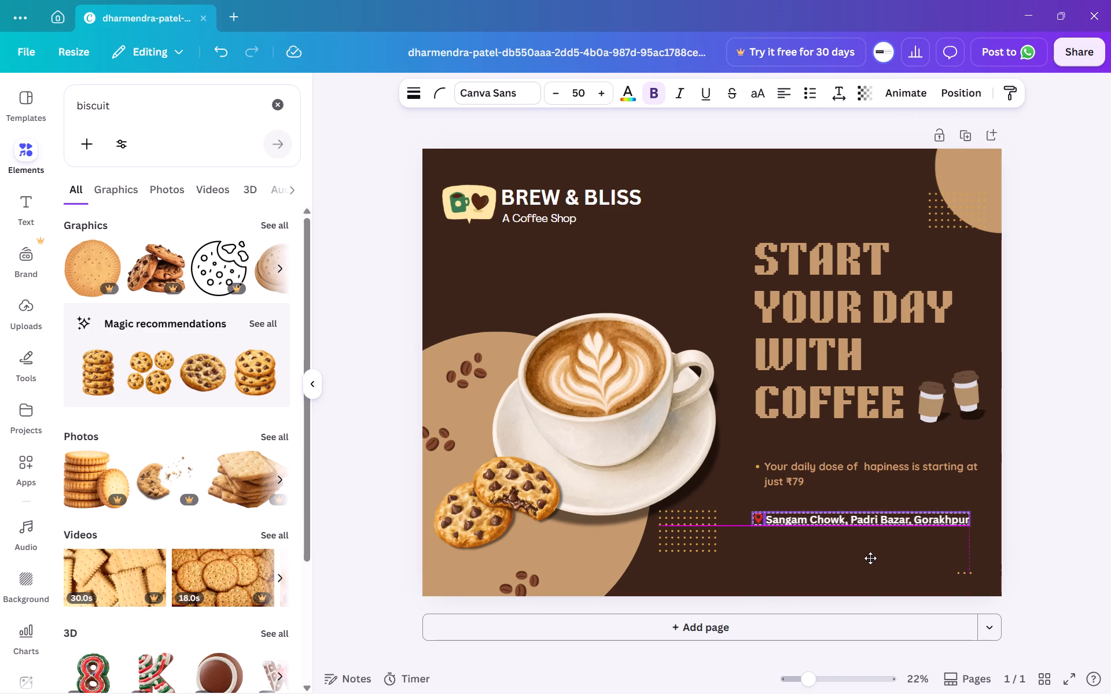
{"action": "left_click_drag", "start_coordinate": [870, 558], "coordinate": [871, 558]}
{"action": "left_click", "coordinate": [821, 578]}
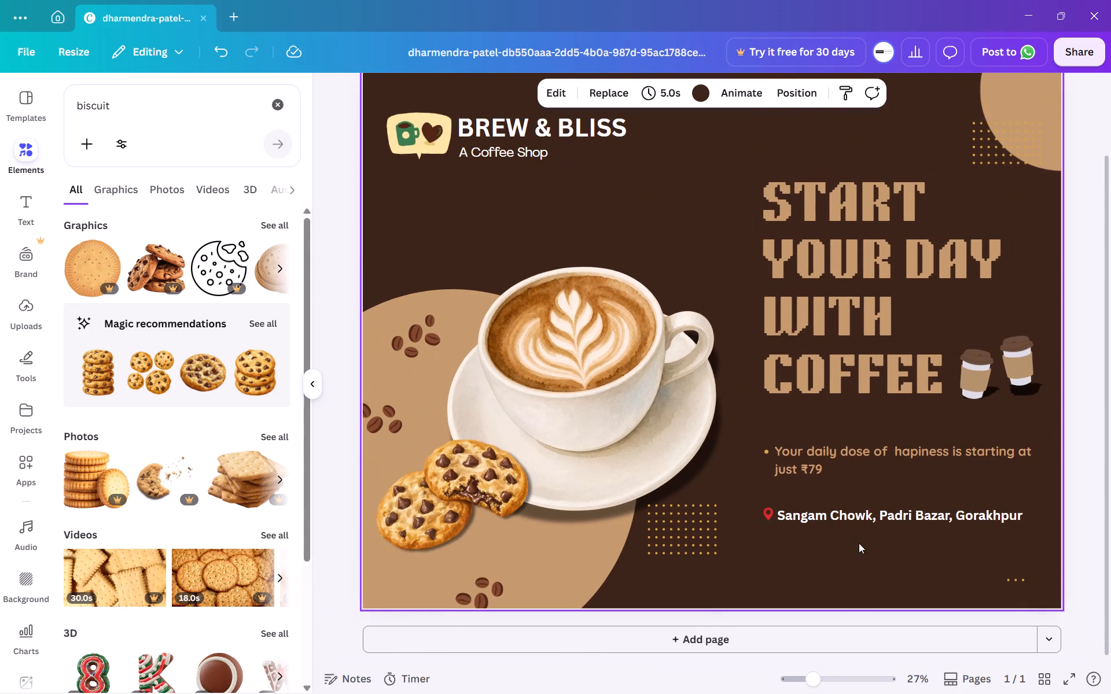
{"action": "left_click_drag", "start_coordinate": [943, 547], "coordinate": [764, 510]}
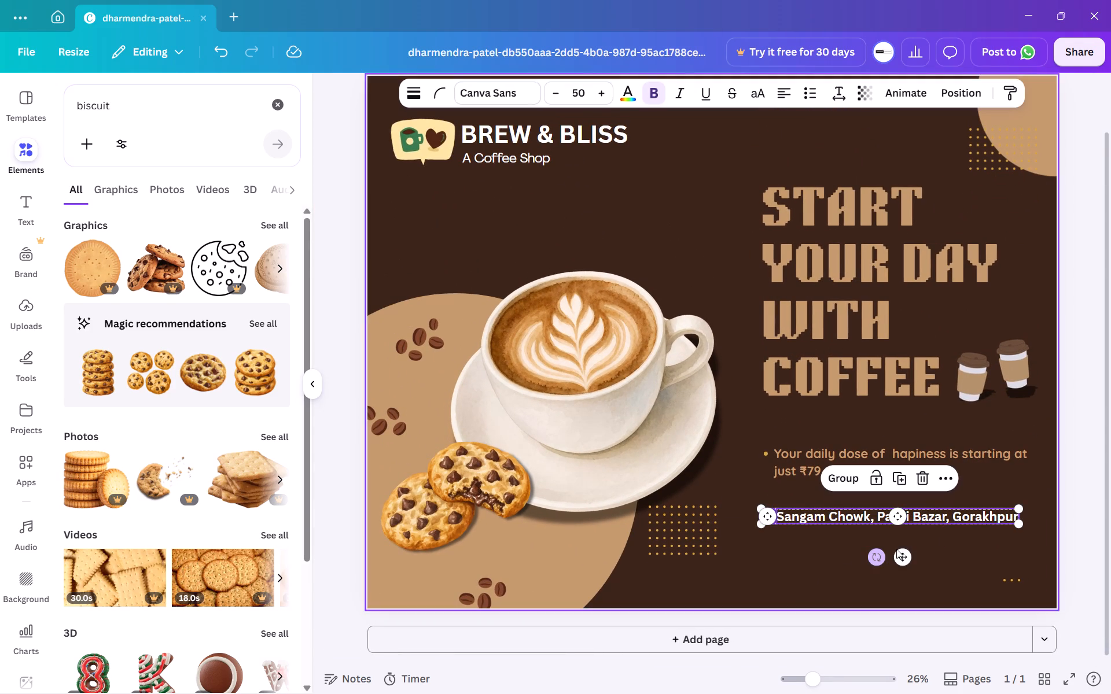
{"action": "left_click_drag", "start_coordinate": [903, 558], "coordinate": [899, 558]}
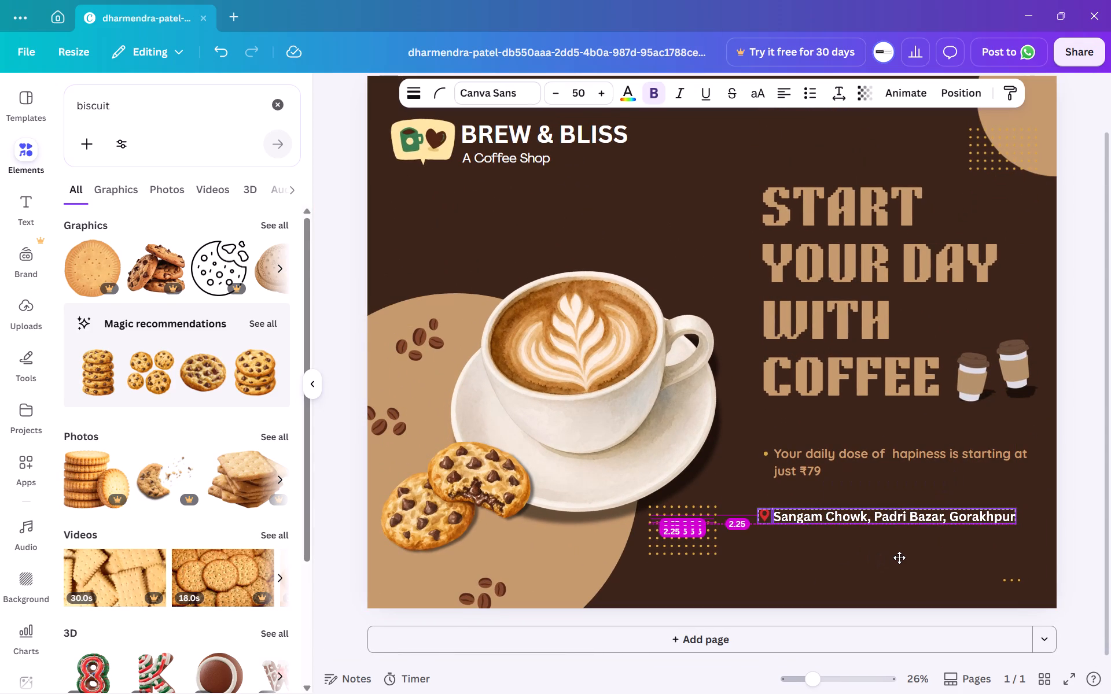
{"action": "left_click_drag", "start_coordinate": [899, 558], "coordinate": [897, 561]}
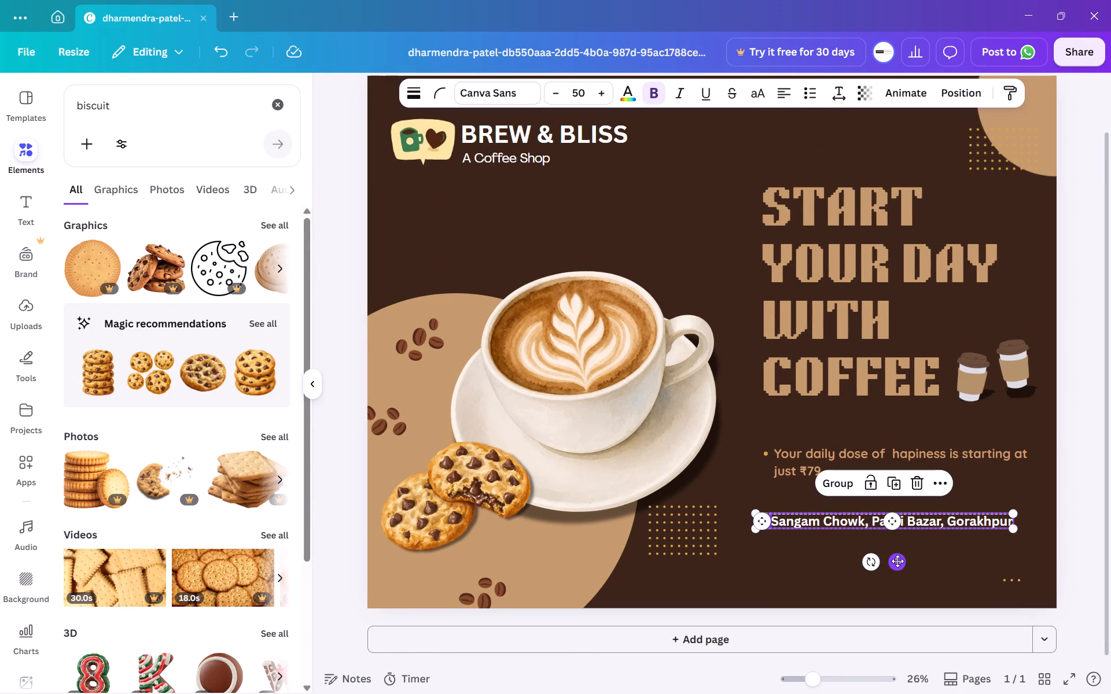
{"action": "left_click", "coordinate": [928, 559]}
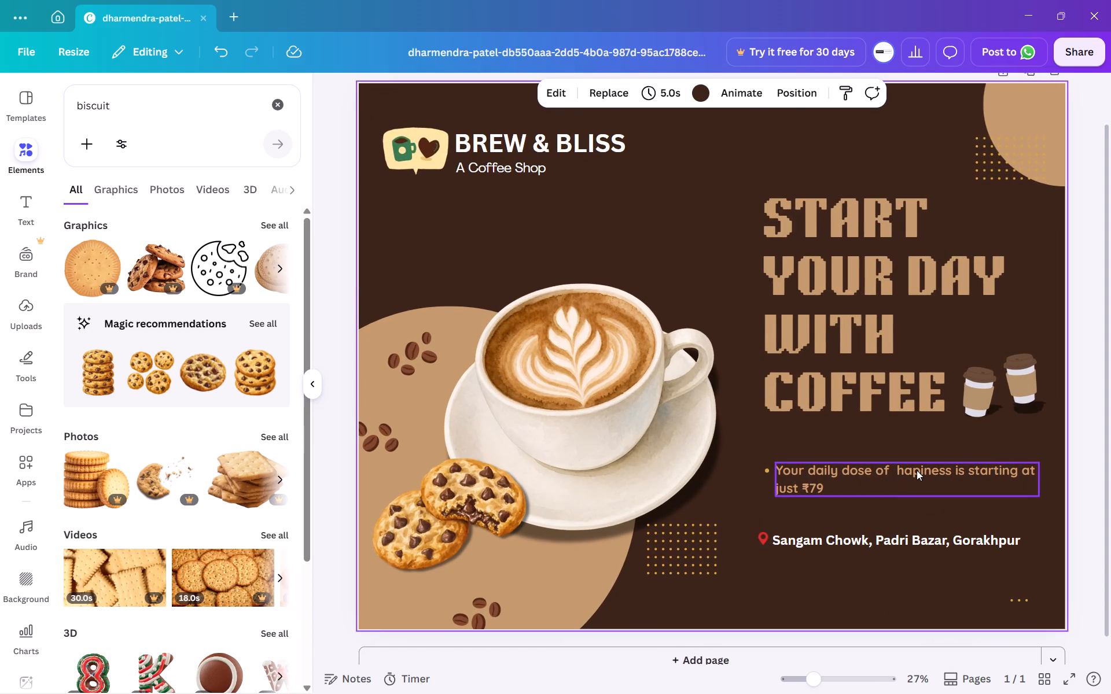
Correct the spelling of "hapiness" to "happiness" in the pricing tagline.
{"action": "double_click", "coordinate": [917, 470]}
{"action": "key", "text": "p"}
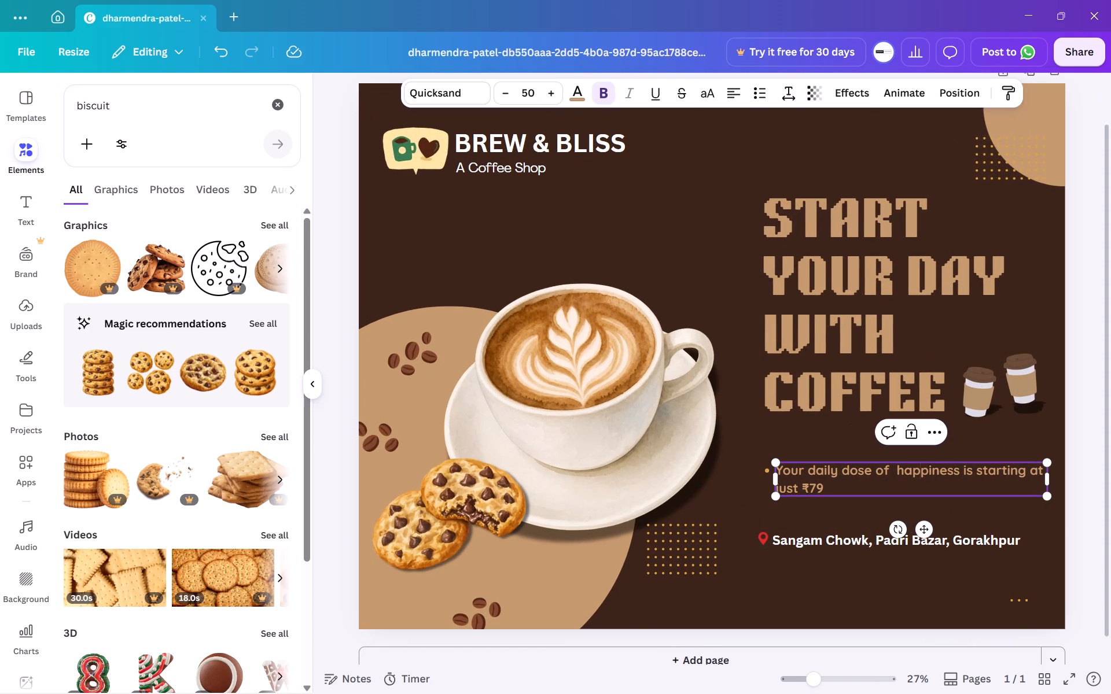
{"action": "left_click", "coordinate": [1025, 494]}
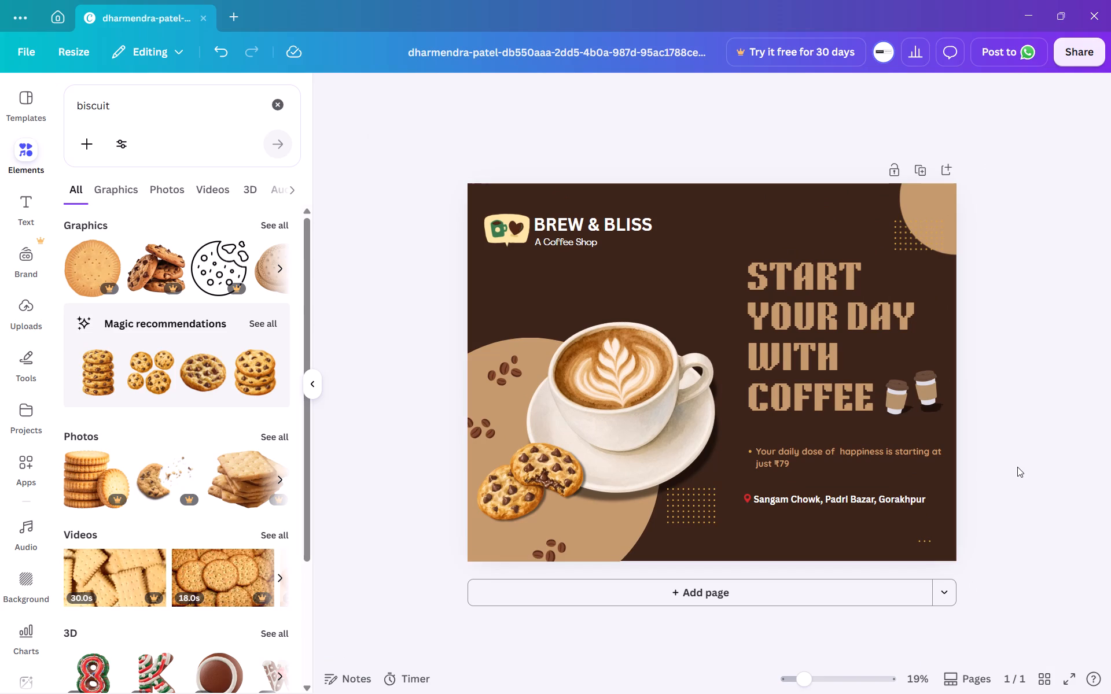
{"action": "left_click", "coordinate": [1017, 467]}
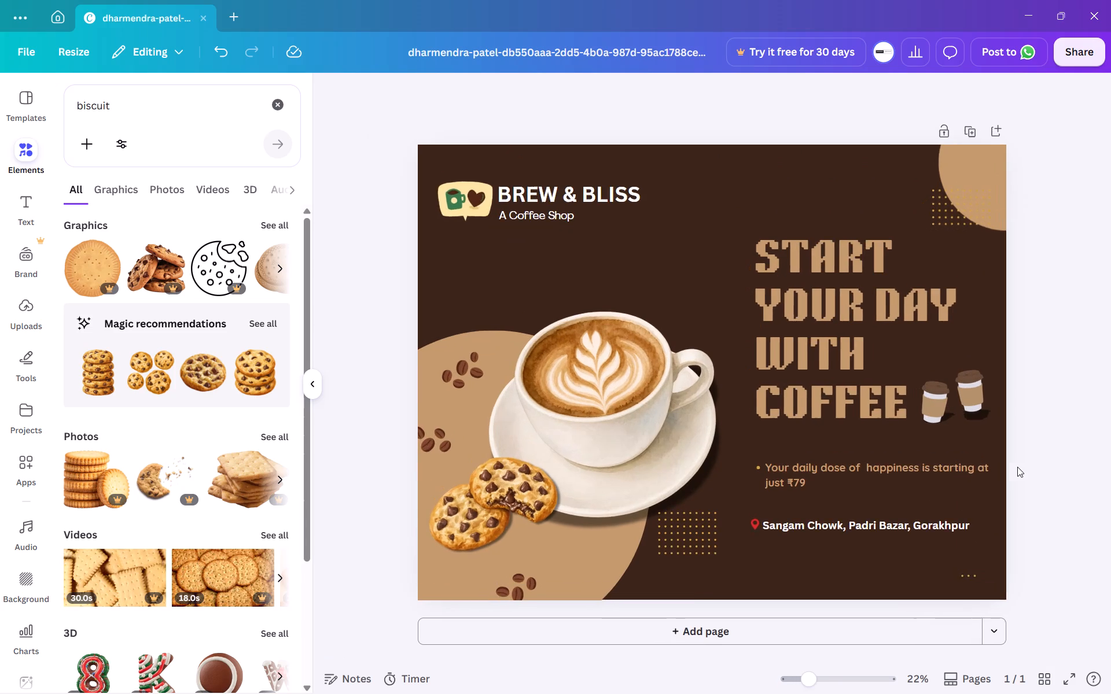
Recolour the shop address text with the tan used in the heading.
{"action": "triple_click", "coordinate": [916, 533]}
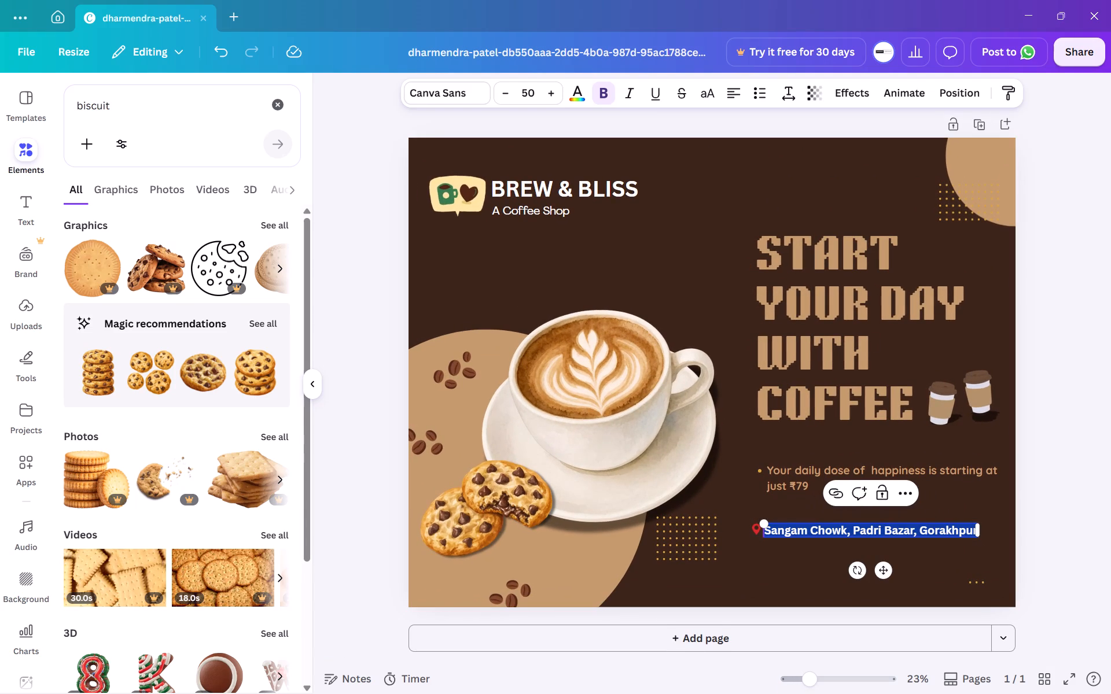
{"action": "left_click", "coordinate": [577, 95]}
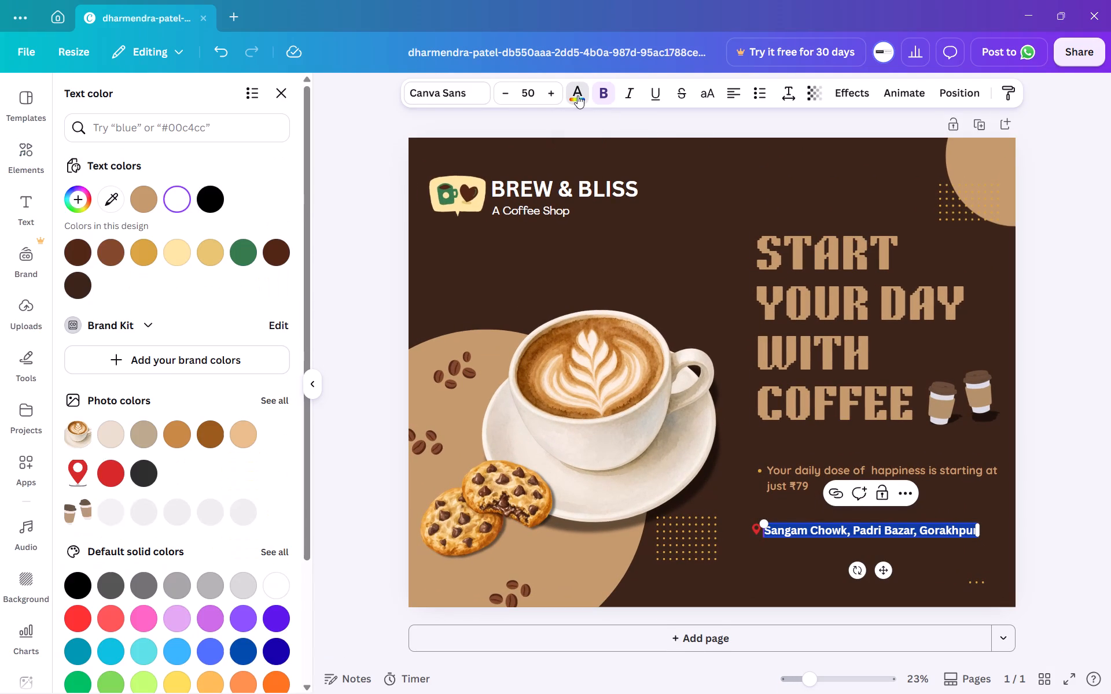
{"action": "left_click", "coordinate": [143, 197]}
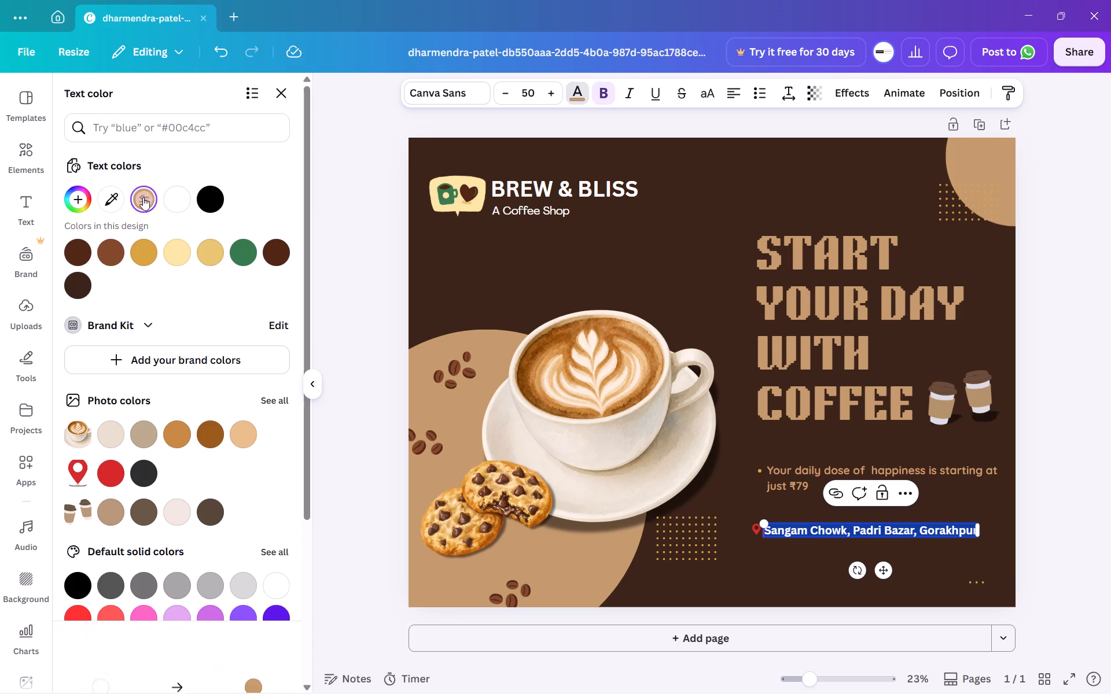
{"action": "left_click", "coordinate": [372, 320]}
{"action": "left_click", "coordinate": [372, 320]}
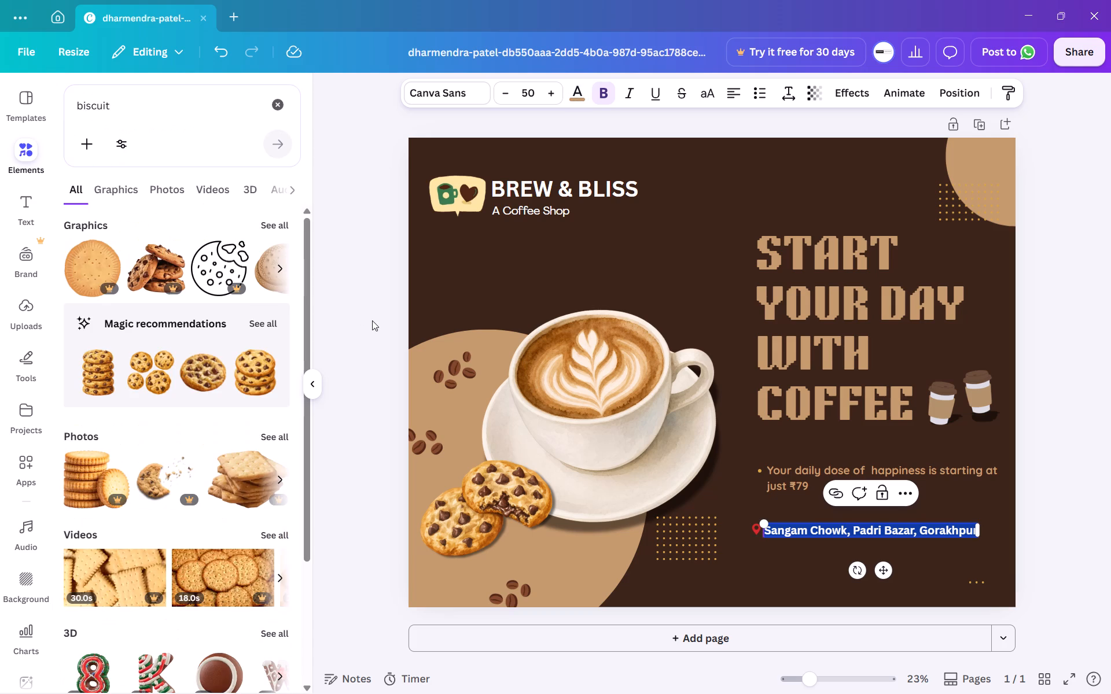
Recolour the shop address text to the coffee photo's pastel gray orange, #e8be89.
{"action": "triple_click", "coordinate": [840, 534]}
{"action": "left_click", "coordinate": [572, 98]}
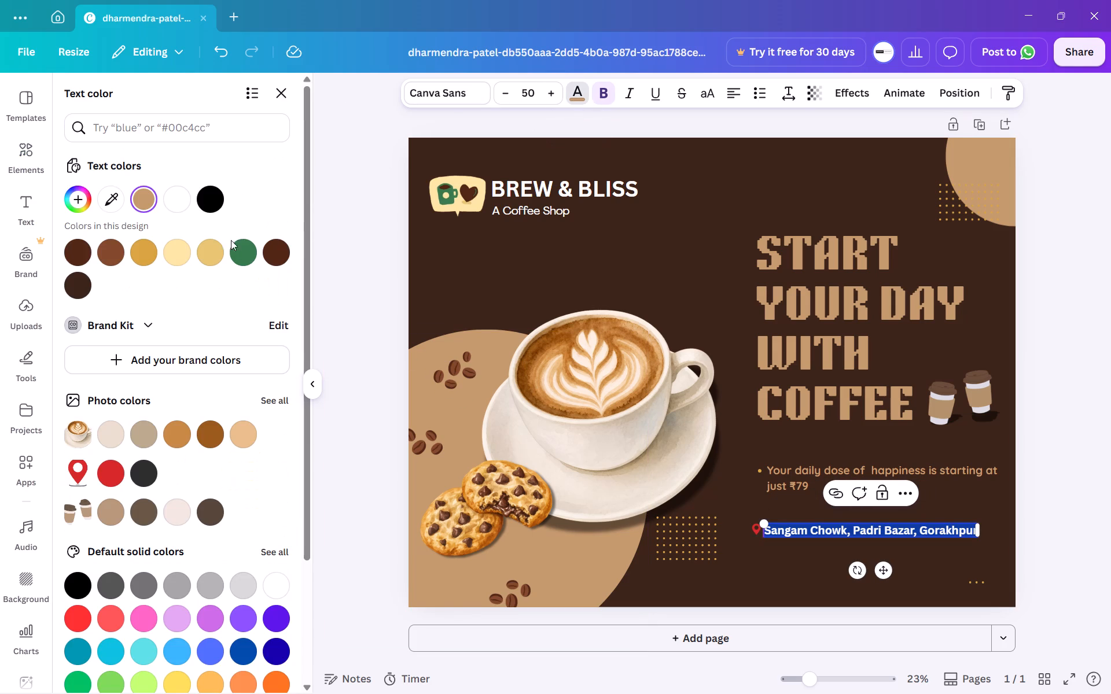
{"action": "left_click", "coordinate": [203, 205]}
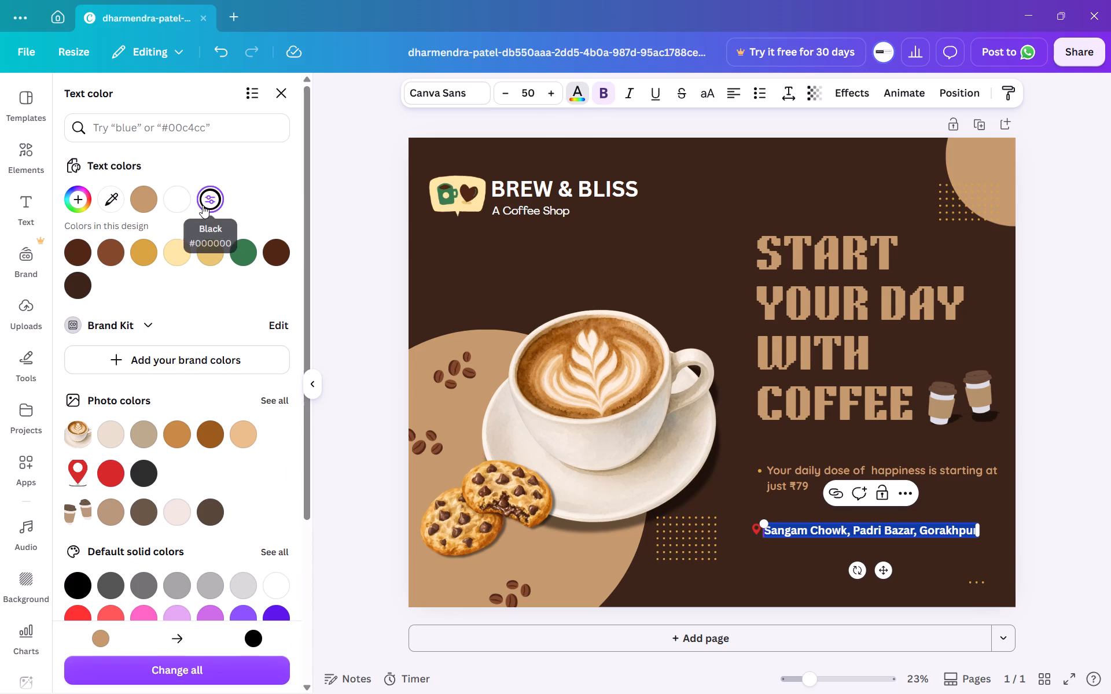
{"action": "left_click", "coordinate": [251, 442]}
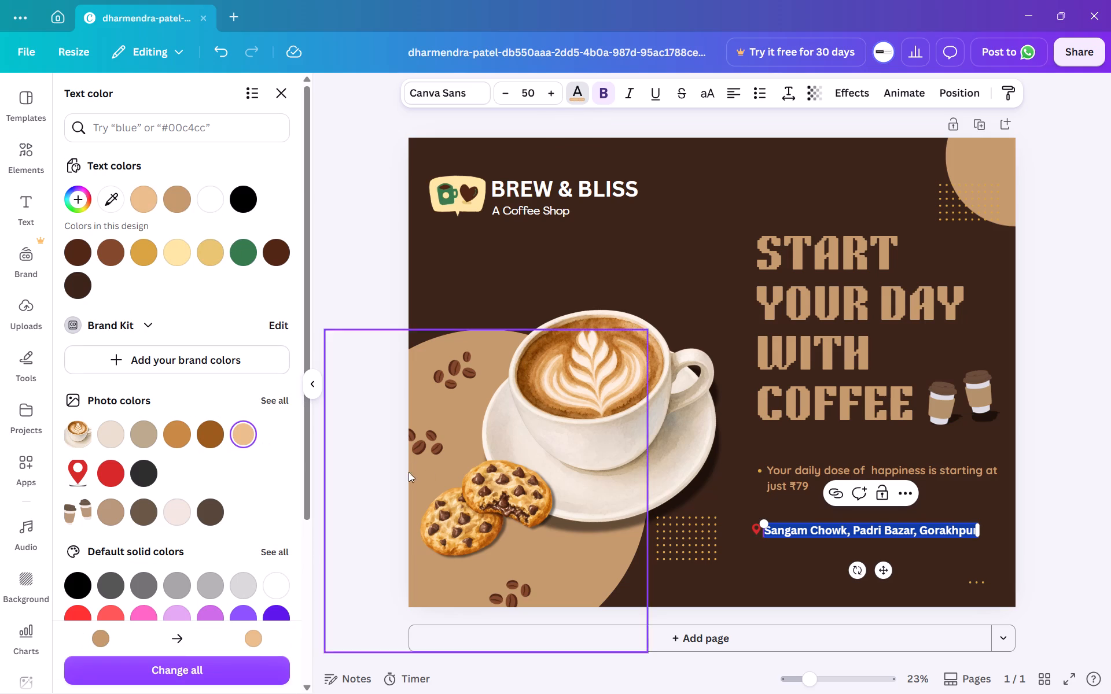
{"action": "left_click", "coordinate": [337, 452]}
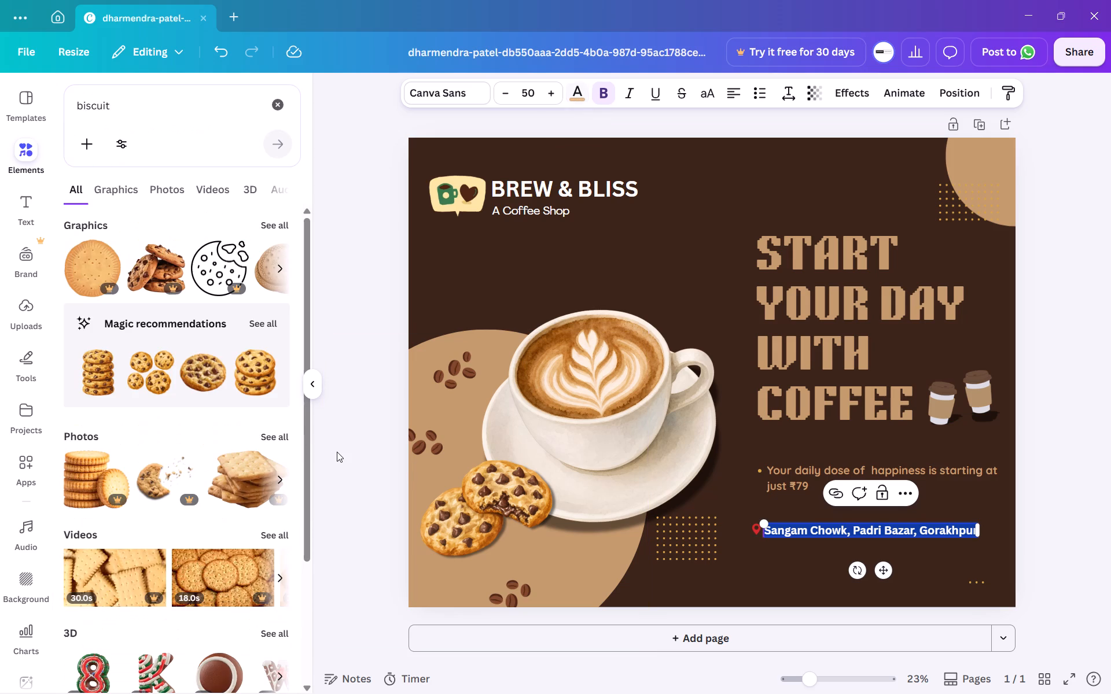
{"action": "left_click", "coordinate": [360, 452]}
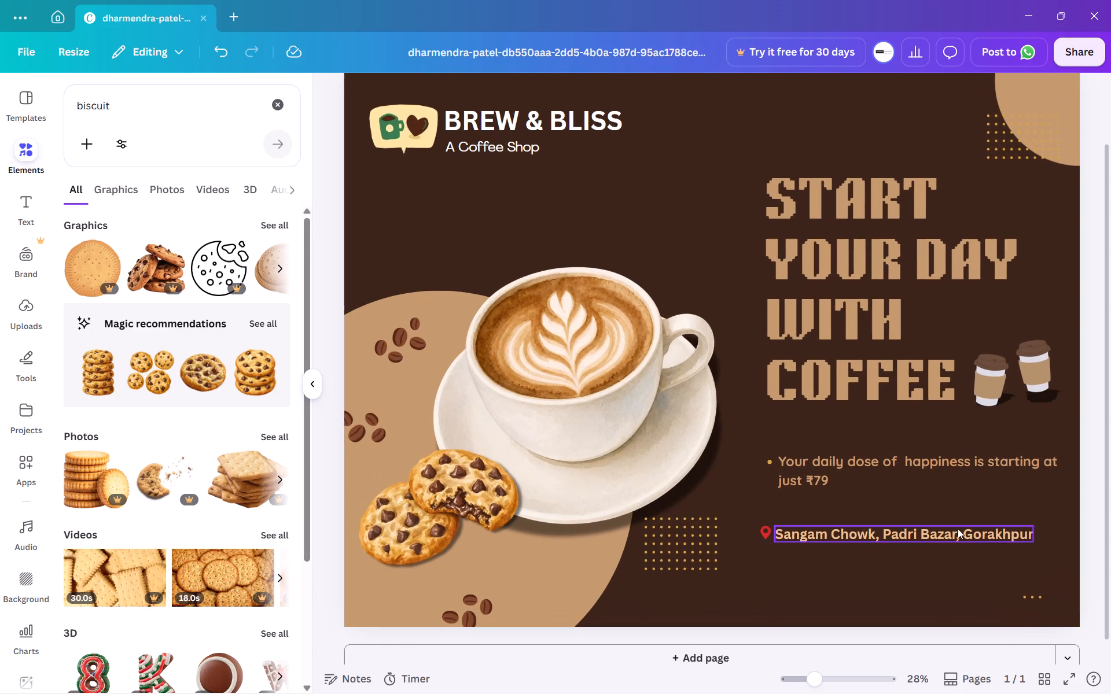
Split the shop address onto two lines before the city name, removing the comma and space there.
{"action": "left_click", "coordinate": [972, 533]}
{"action": "left_click", "coordinate": [972, 533]}
{"action": "left_click", "coordinate": [967, 535]}
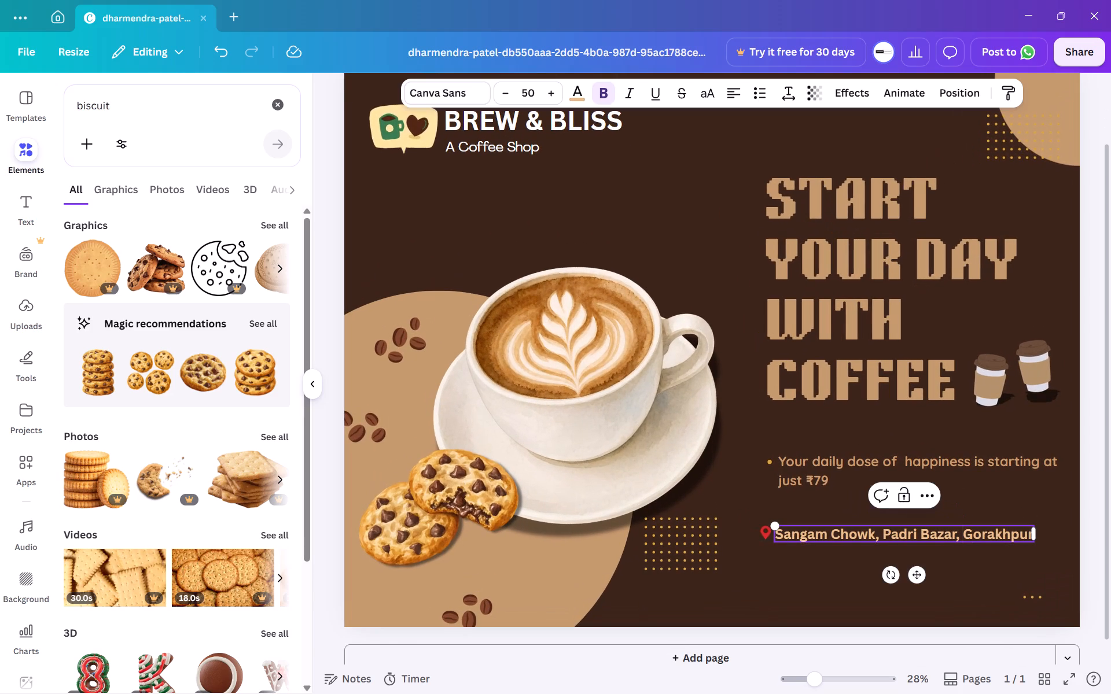
{"action": "key", "text": "BackSpace"}
{"action": "key", "text": "BackSpace"}
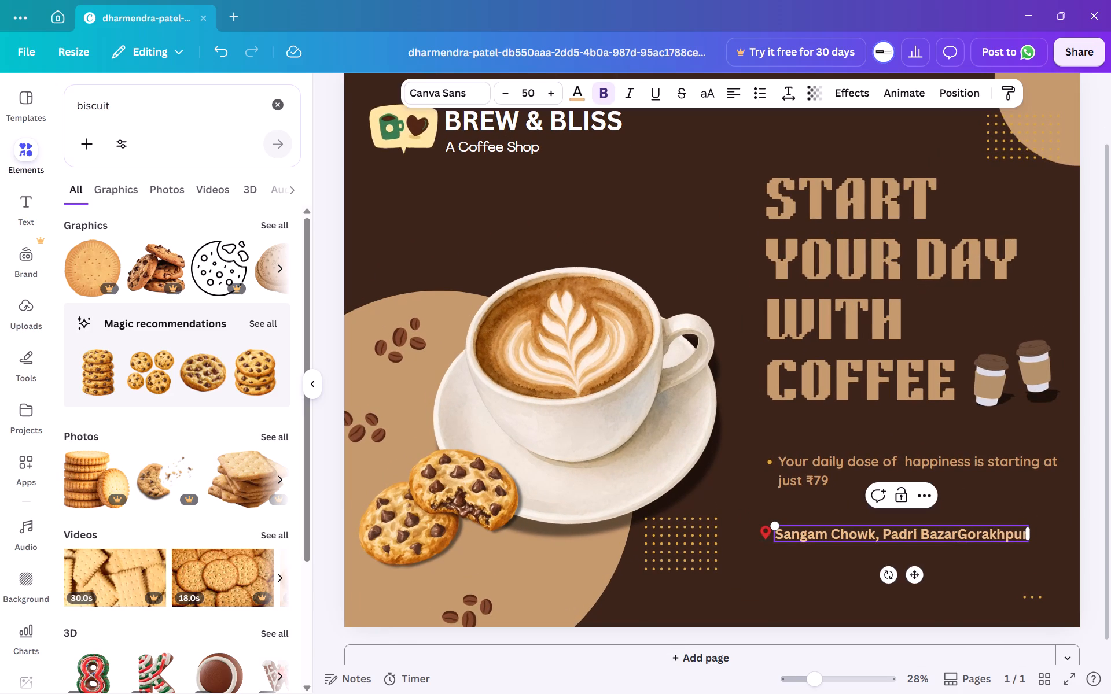
{"action": "key", "text": "Return"}
{"action": "left_click", "coordinate": [1049, 581]}
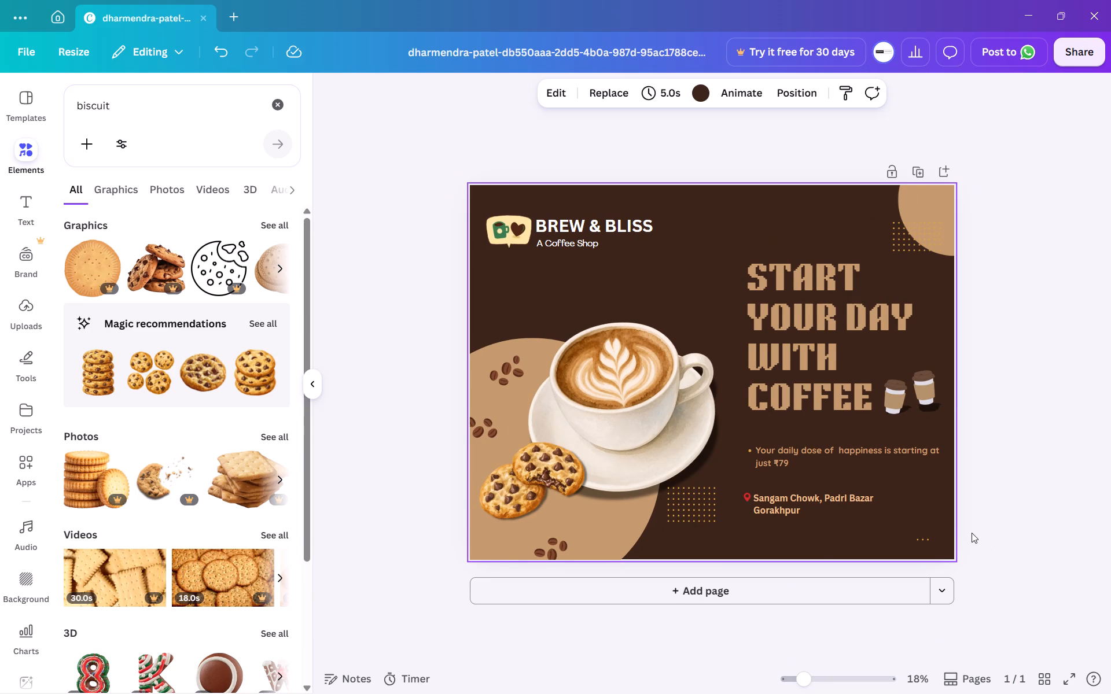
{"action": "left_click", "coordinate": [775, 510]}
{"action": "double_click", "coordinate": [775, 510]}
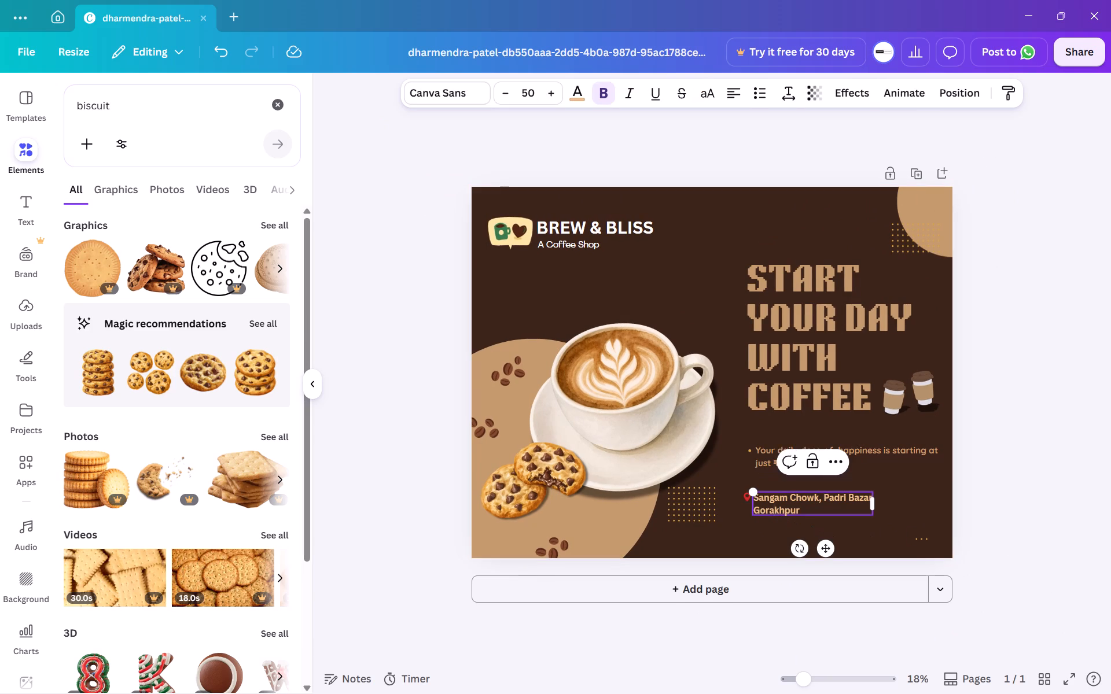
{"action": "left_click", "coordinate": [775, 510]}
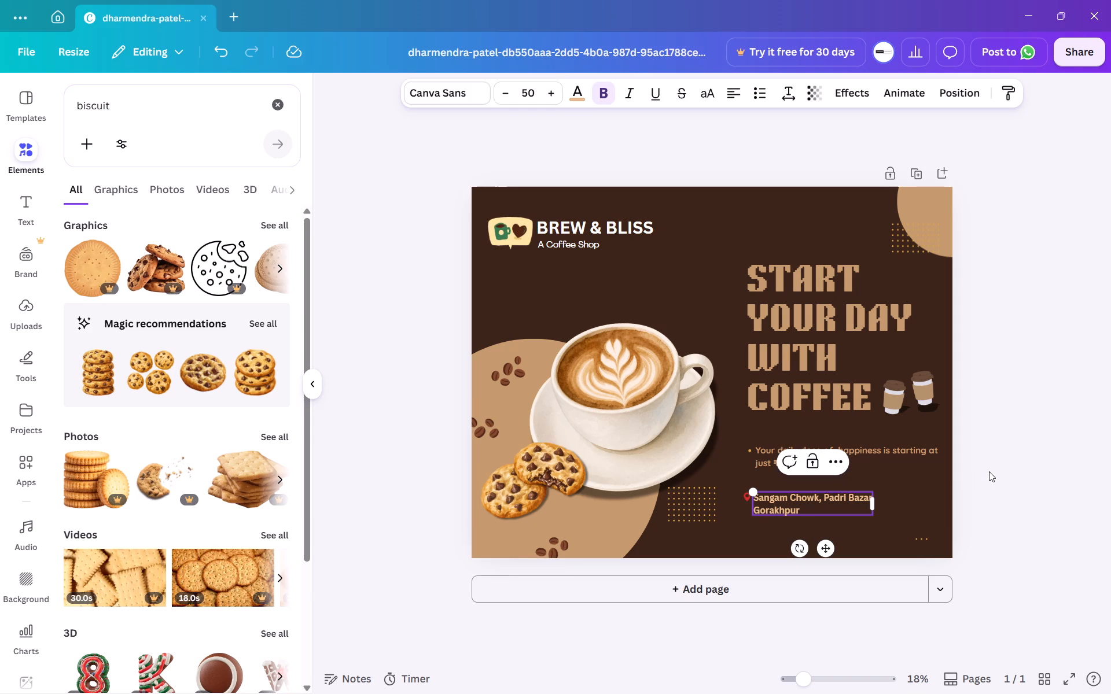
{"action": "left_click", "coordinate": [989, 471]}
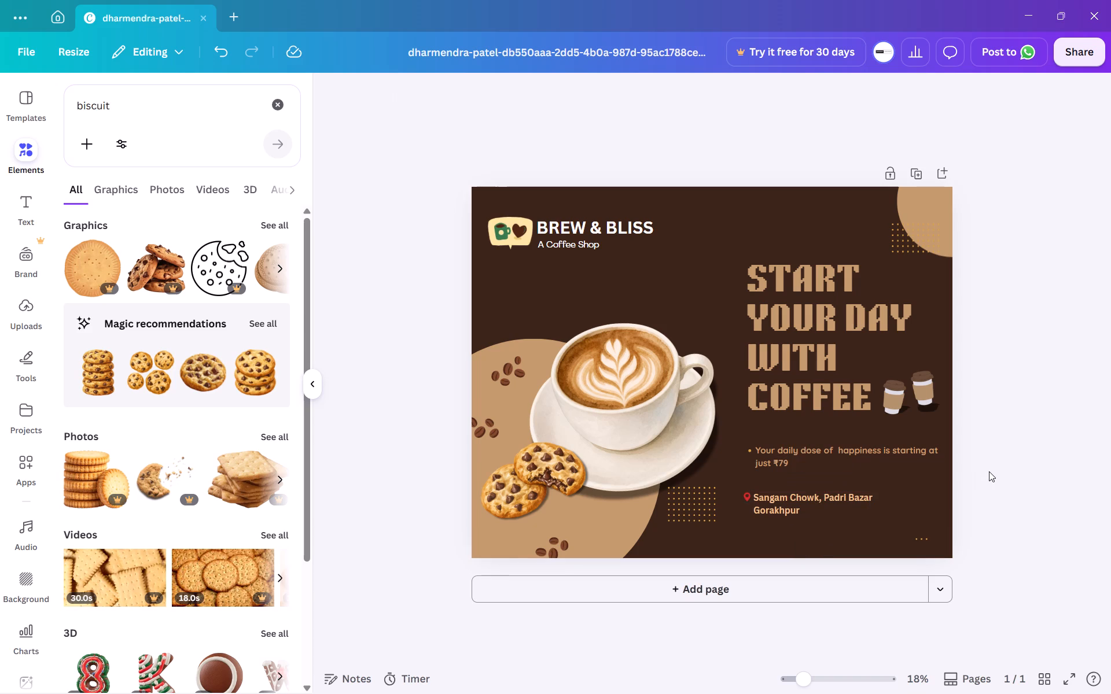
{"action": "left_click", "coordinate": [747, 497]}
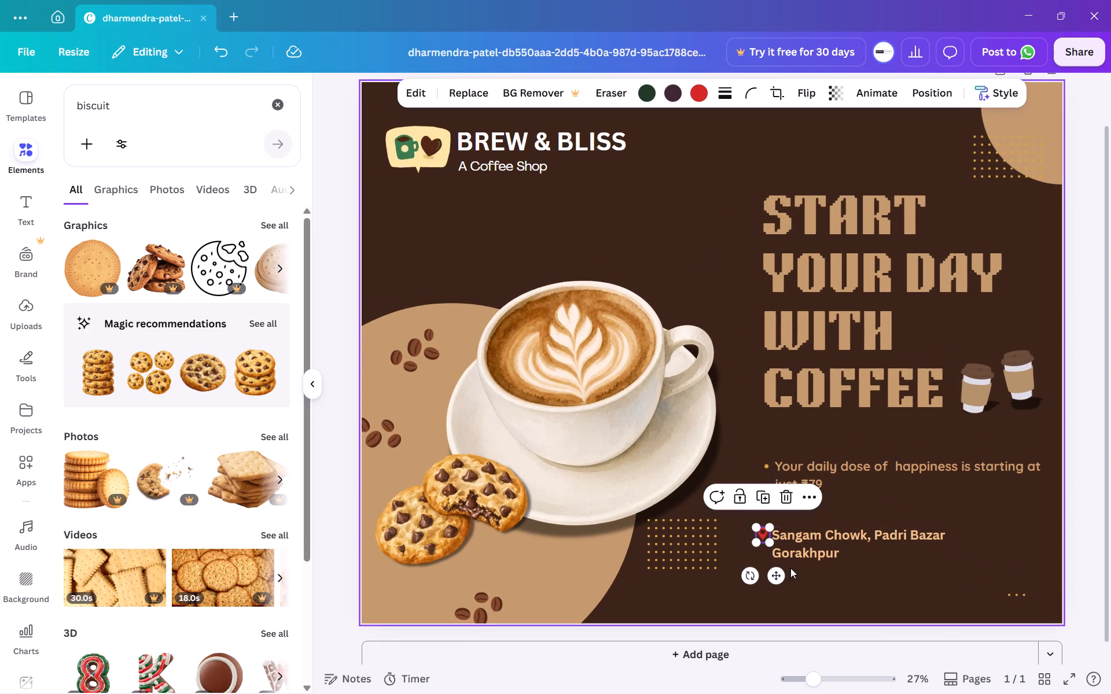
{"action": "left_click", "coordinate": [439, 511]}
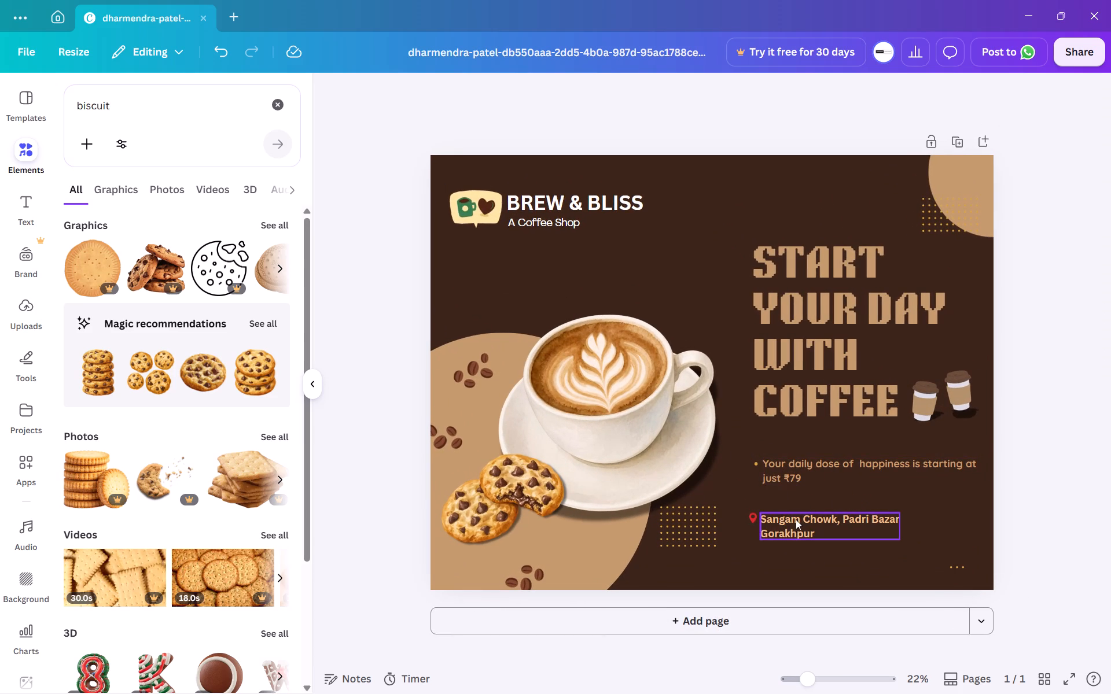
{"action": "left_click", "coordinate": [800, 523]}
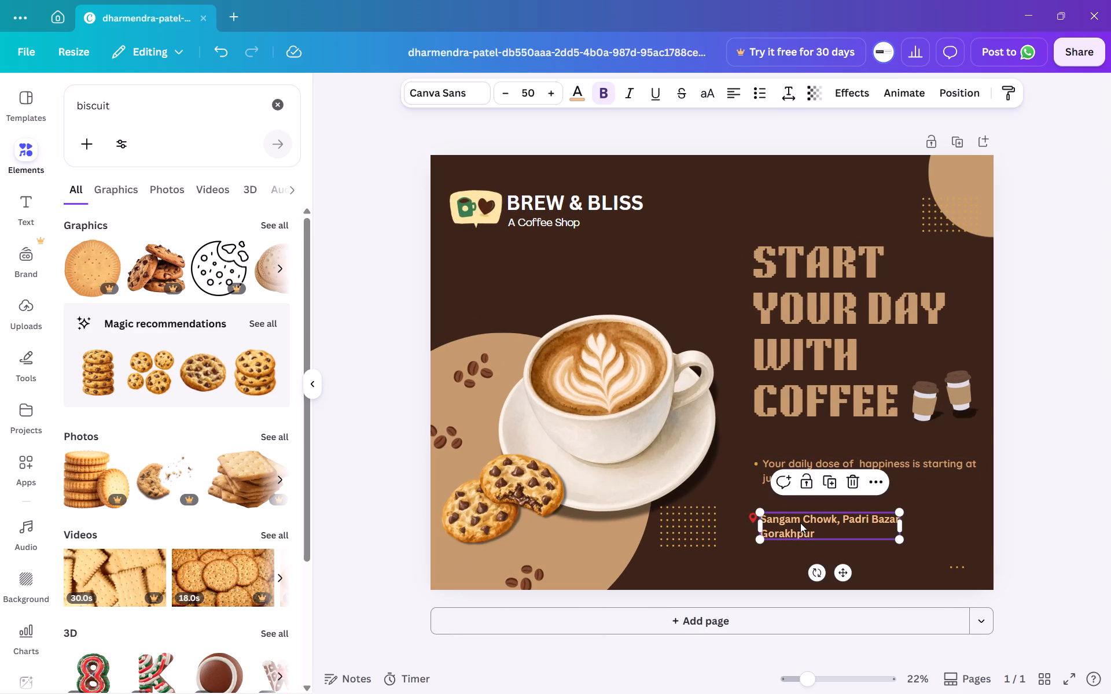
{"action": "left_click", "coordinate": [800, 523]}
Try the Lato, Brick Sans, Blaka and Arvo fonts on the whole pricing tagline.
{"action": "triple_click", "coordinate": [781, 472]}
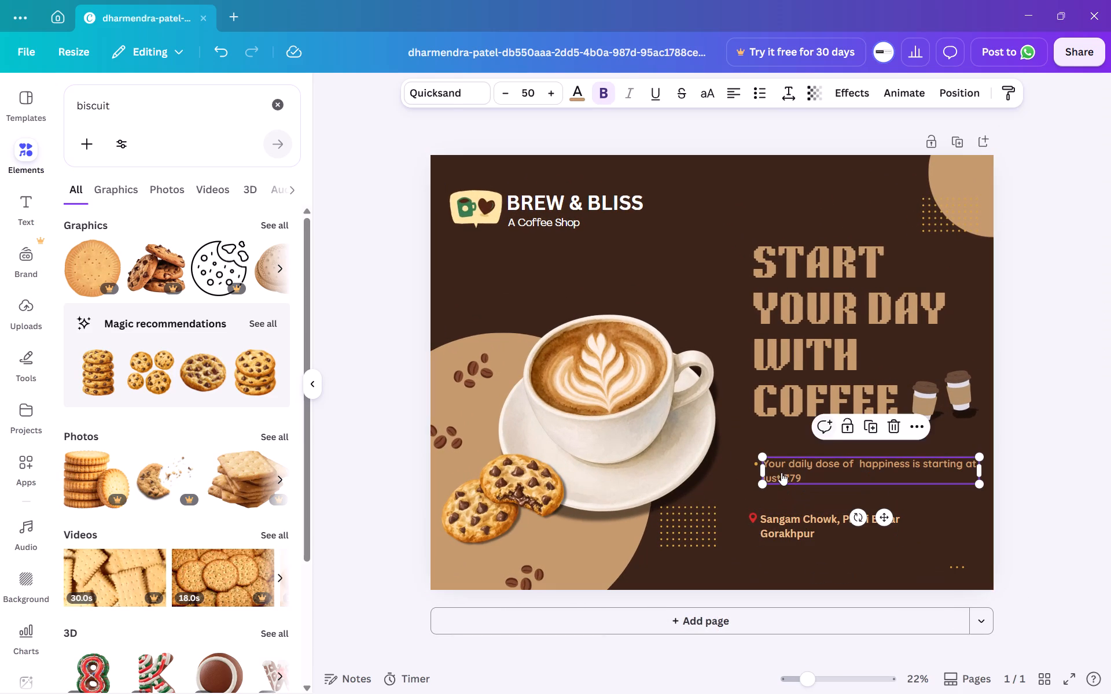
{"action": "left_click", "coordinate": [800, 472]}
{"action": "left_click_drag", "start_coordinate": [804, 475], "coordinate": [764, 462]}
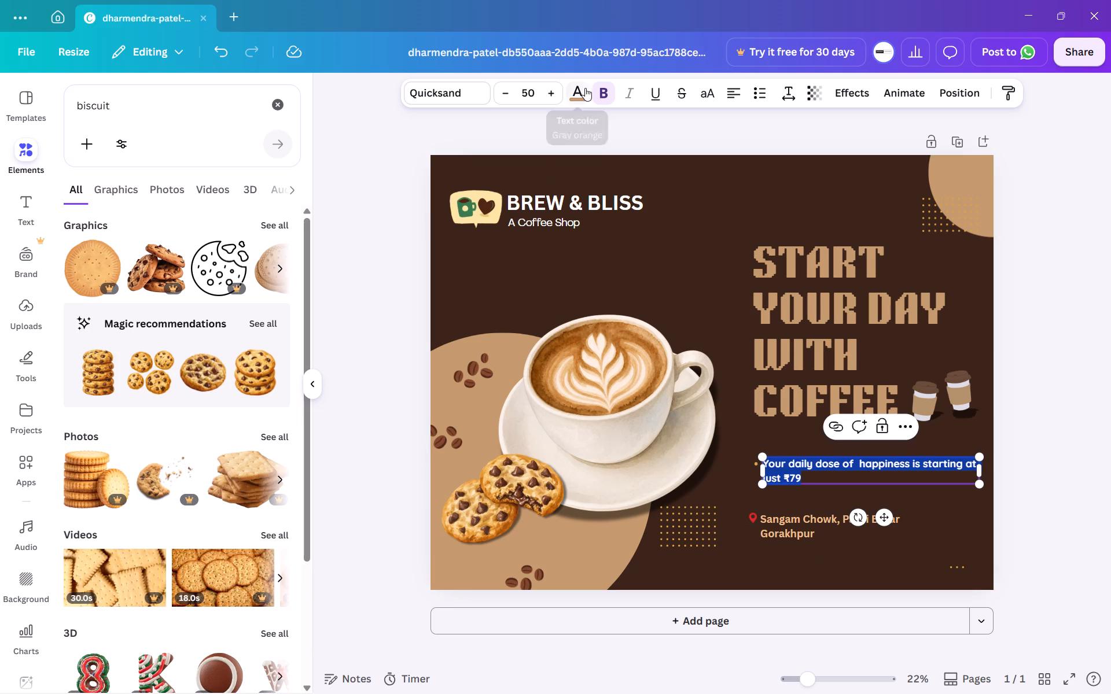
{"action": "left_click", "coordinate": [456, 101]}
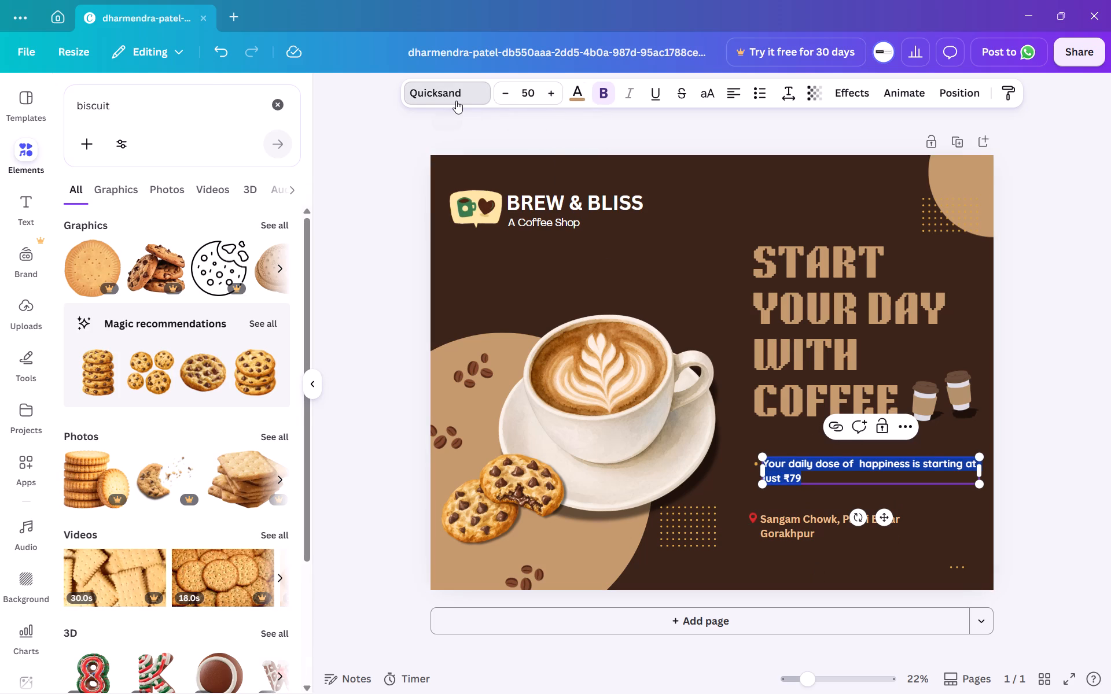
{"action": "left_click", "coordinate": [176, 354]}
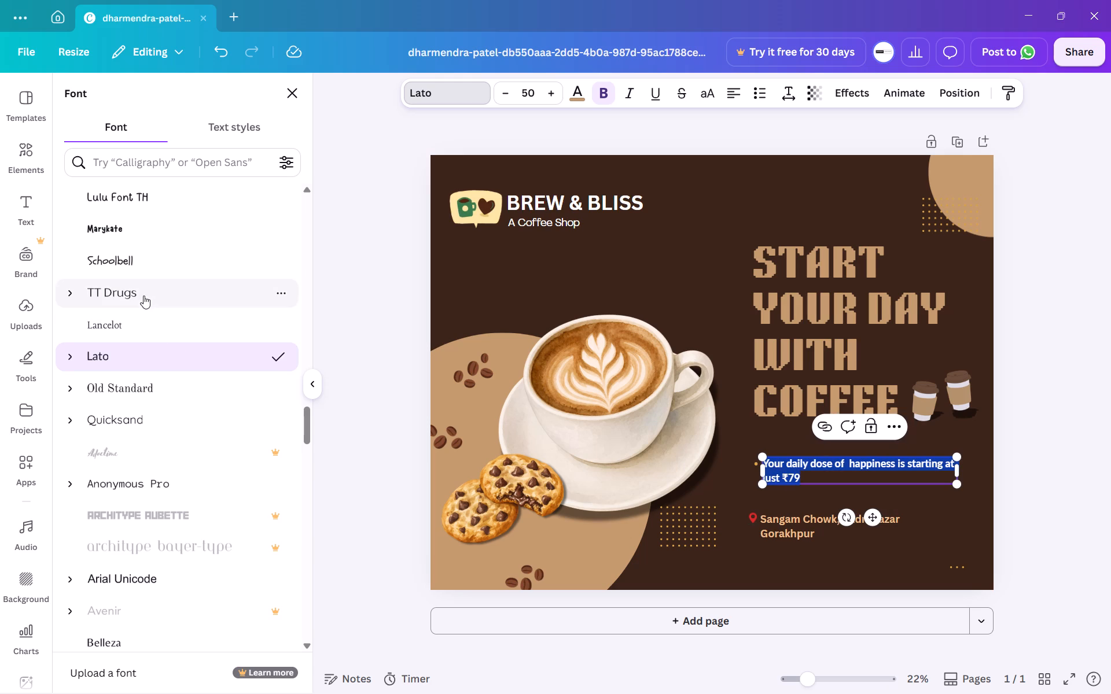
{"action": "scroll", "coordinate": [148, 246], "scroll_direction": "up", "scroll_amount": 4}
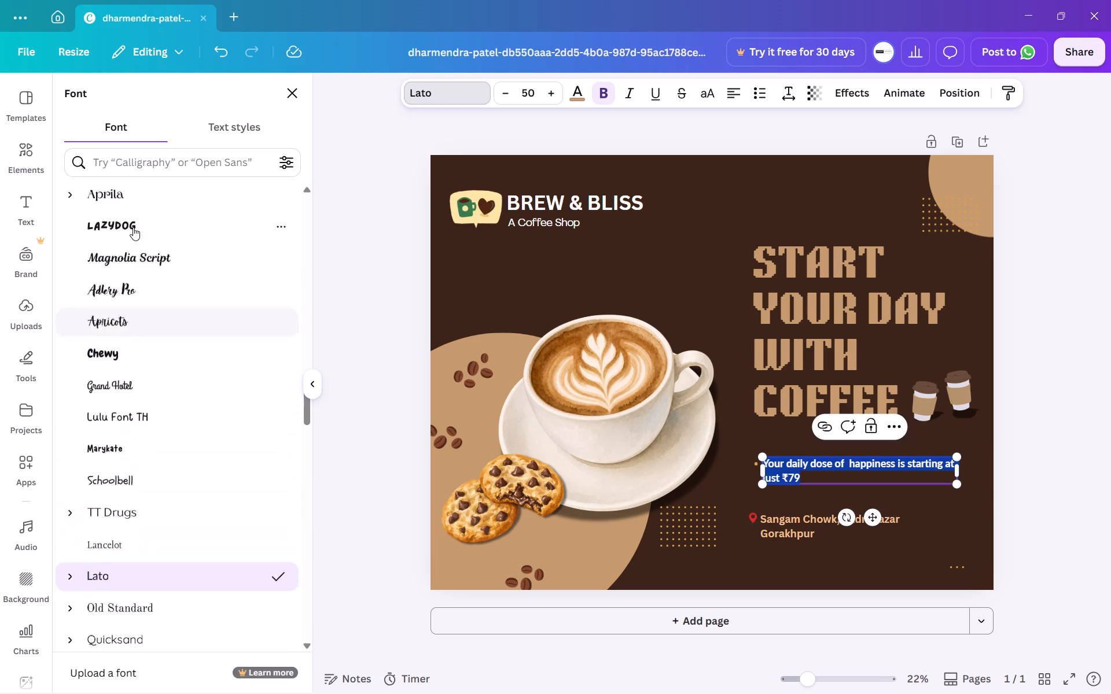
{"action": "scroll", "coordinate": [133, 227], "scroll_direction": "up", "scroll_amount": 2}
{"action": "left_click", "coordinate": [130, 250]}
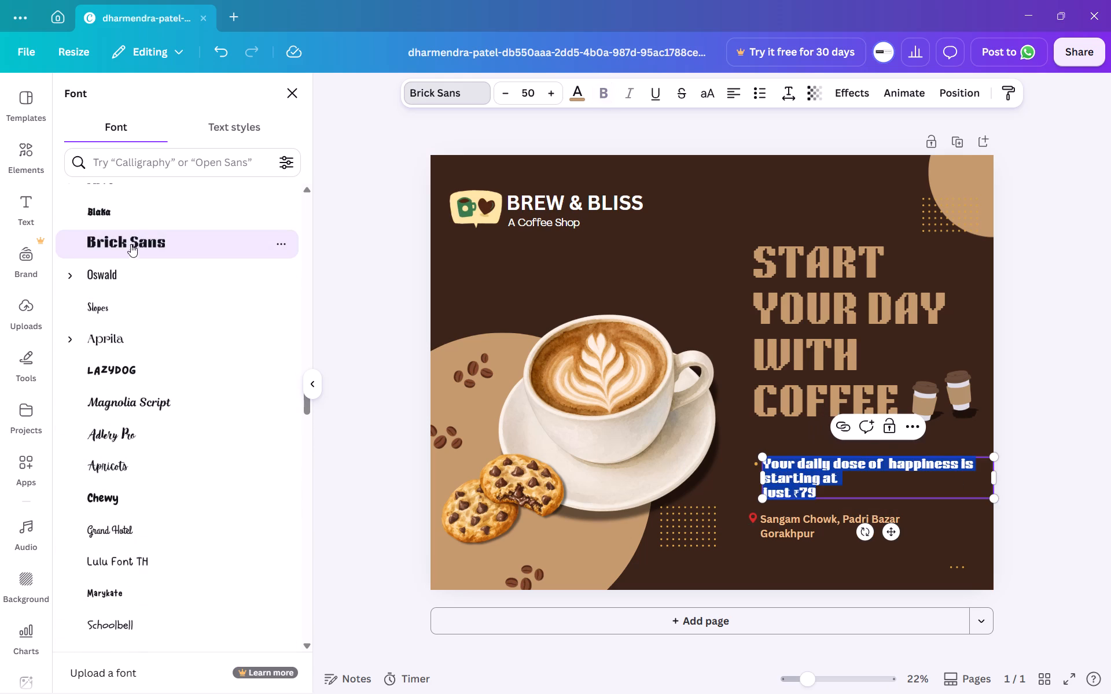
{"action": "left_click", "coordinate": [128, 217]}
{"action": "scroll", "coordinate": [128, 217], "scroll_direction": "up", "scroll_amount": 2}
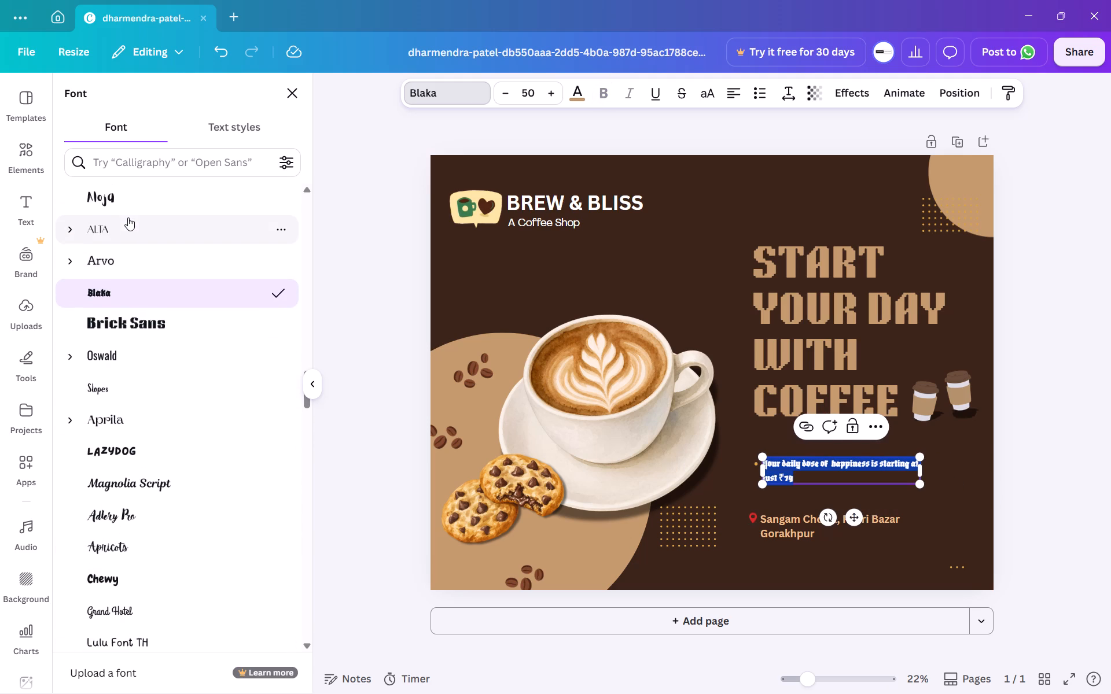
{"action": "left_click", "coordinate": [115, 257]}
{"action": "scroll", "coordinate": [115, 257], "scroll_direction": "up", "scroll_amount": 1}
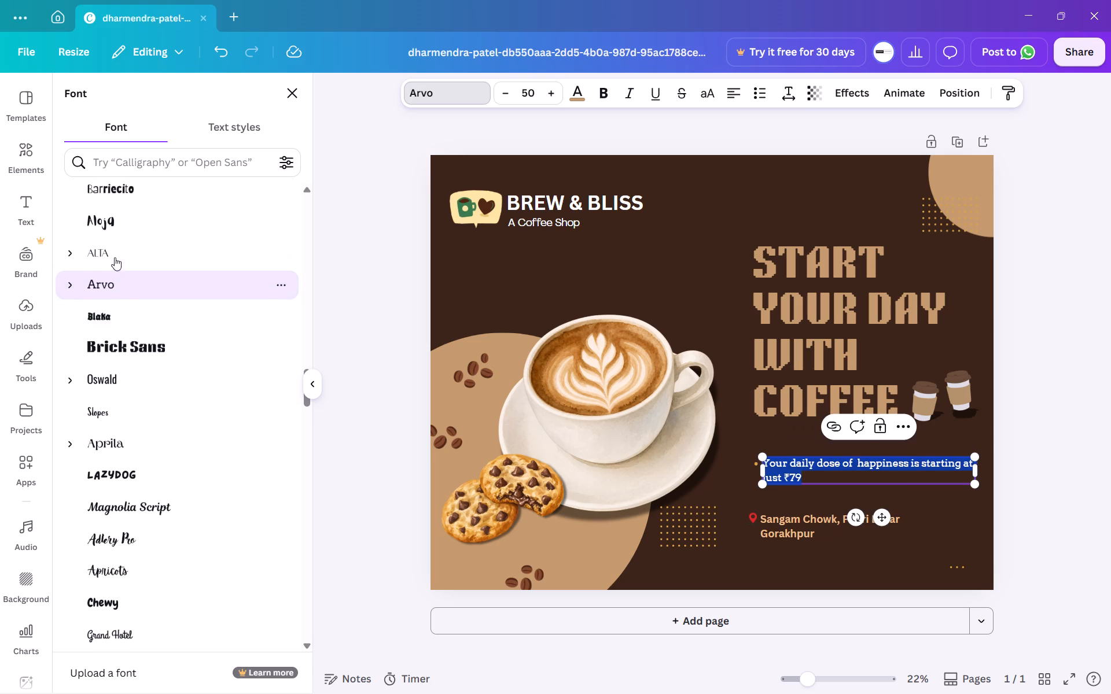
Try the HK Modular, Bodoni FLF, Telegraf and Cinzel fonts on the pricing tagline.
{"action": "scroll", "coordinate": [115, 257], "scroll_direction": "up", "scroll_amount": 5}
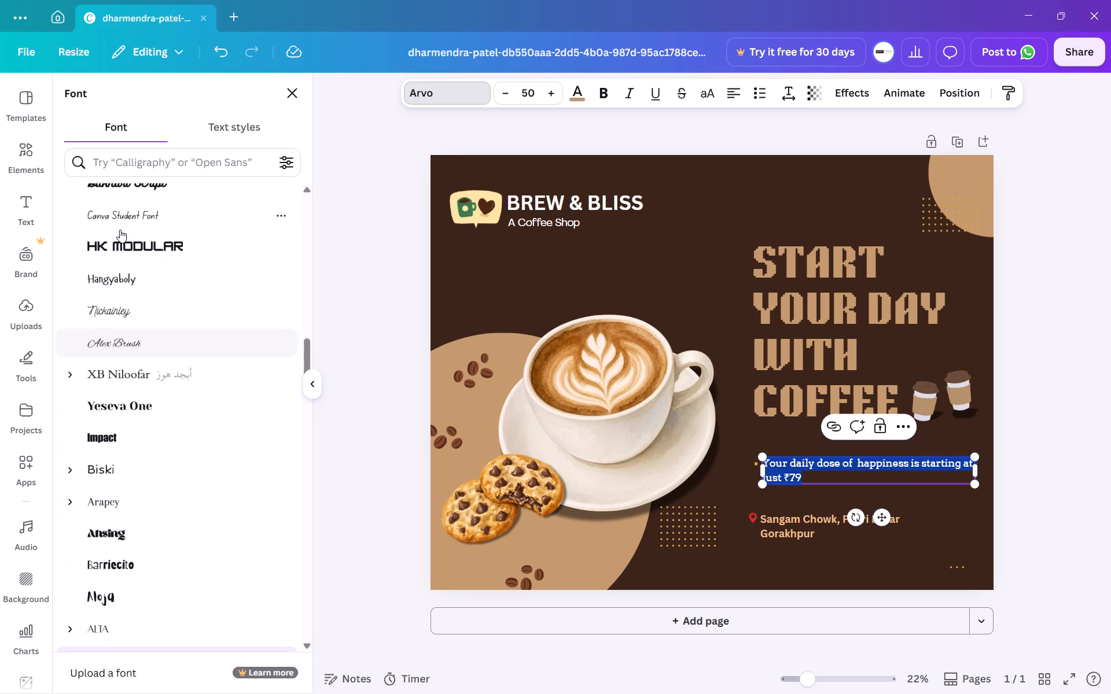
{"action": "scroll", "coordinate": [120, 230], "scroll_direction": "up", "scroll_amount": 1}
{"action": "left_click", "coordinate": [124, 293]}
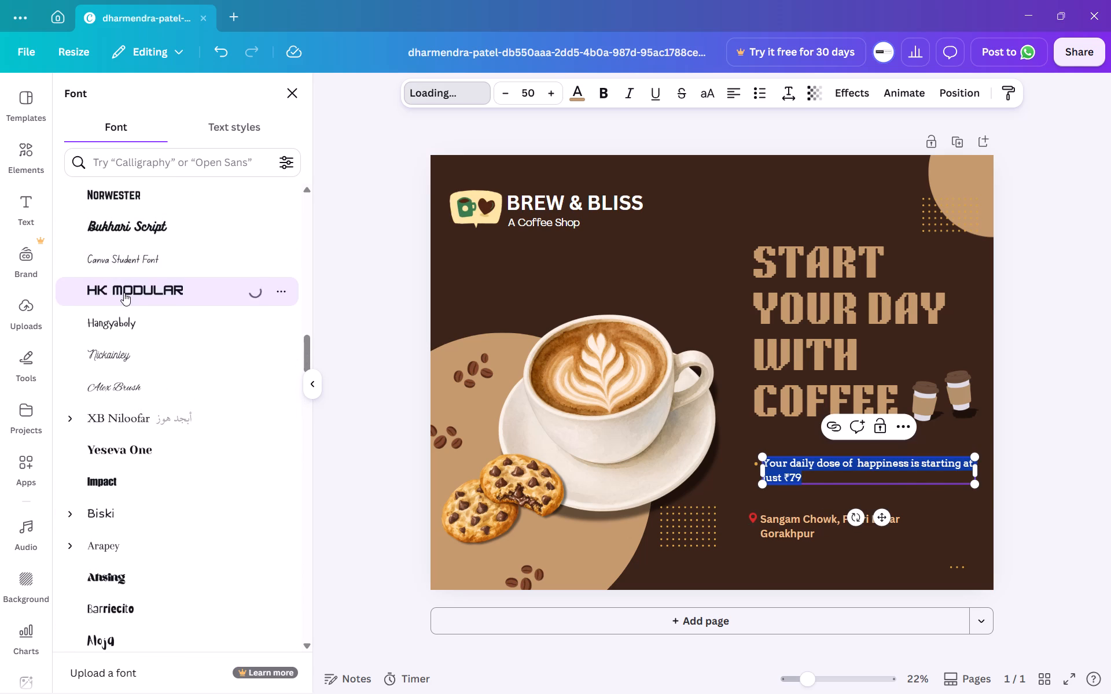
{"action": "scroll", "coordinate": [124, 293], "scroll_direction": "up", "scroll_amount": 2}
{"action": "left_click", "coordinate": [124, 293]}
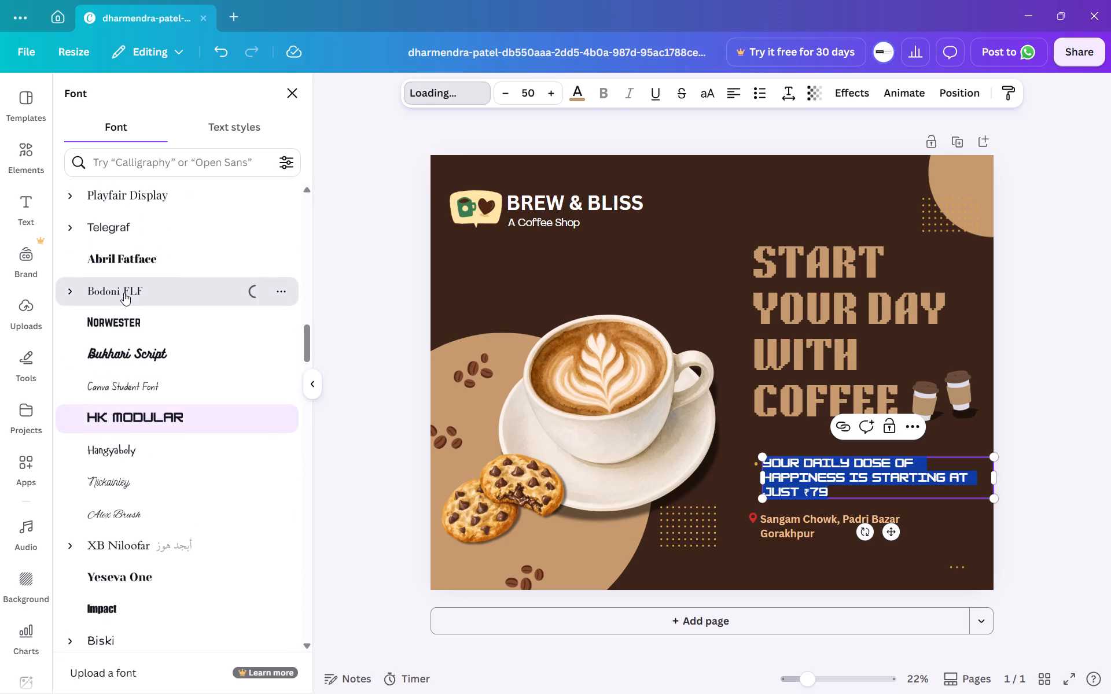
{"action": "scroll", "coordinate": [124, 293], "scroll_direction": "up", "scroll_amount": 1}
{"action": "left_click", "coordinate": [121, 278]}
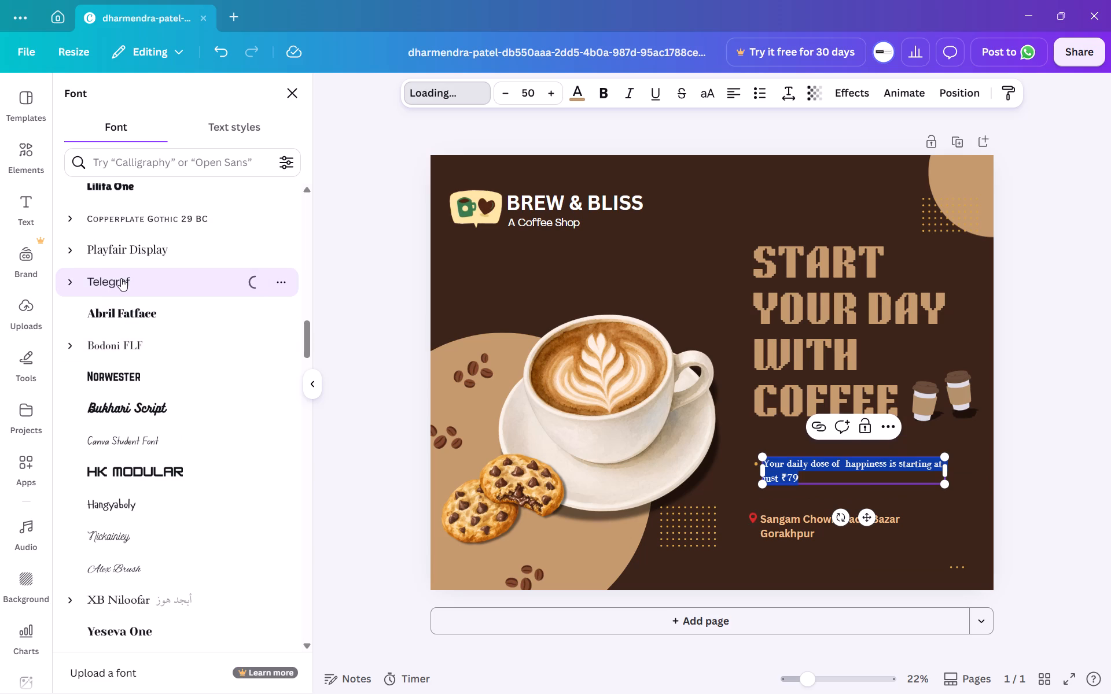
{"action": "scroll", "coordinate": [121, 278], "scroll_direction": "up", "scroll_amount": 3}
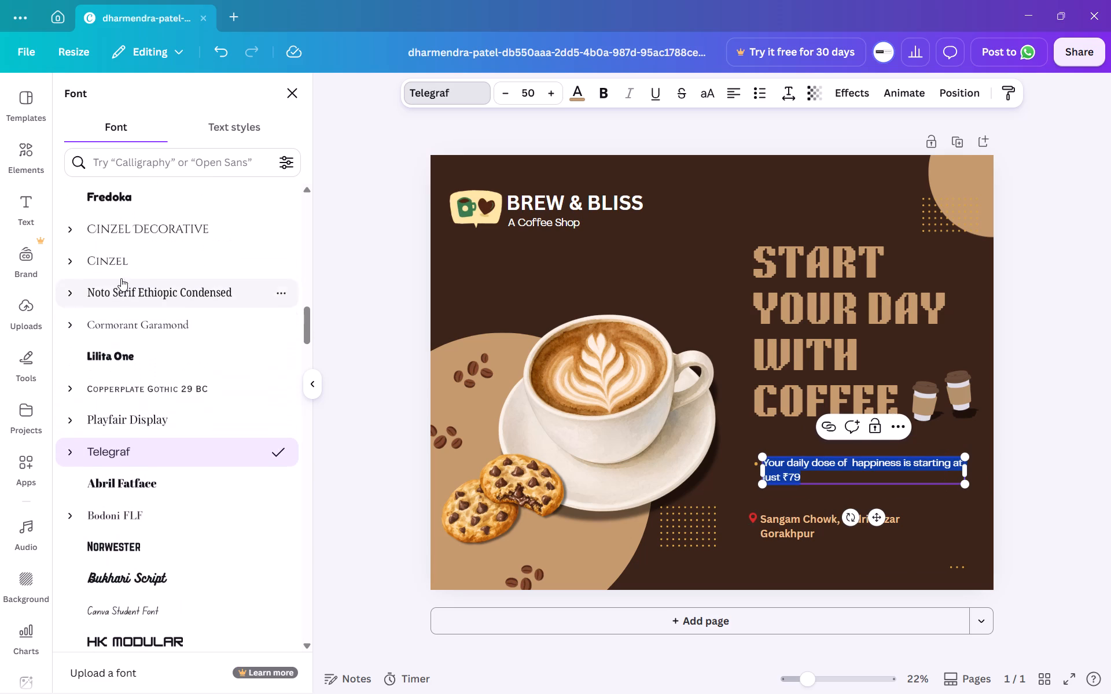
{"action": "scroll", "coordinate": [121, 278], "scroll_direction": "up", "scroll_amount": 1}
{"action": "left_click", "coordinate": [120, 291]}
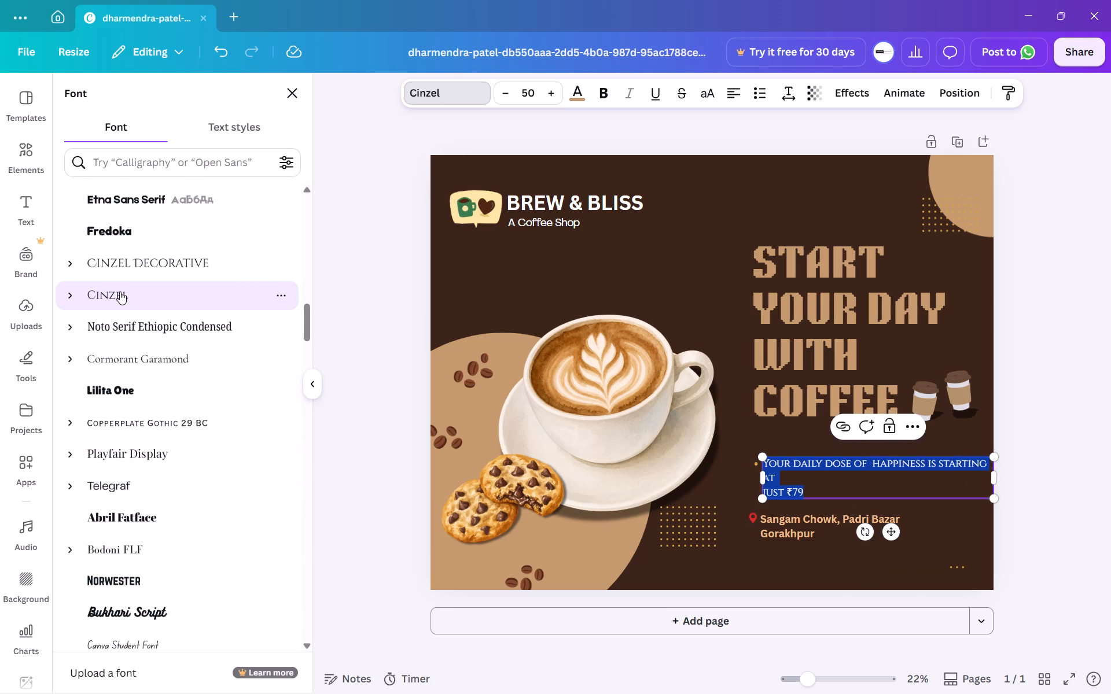
Try Times New Roman MT and Open Sauce on the pricing tagline, and settle on the Alice font.
{"action": "scroll", "coordinate": [120, 291], "scroll_direction": "up", "scroll_amount": 2}
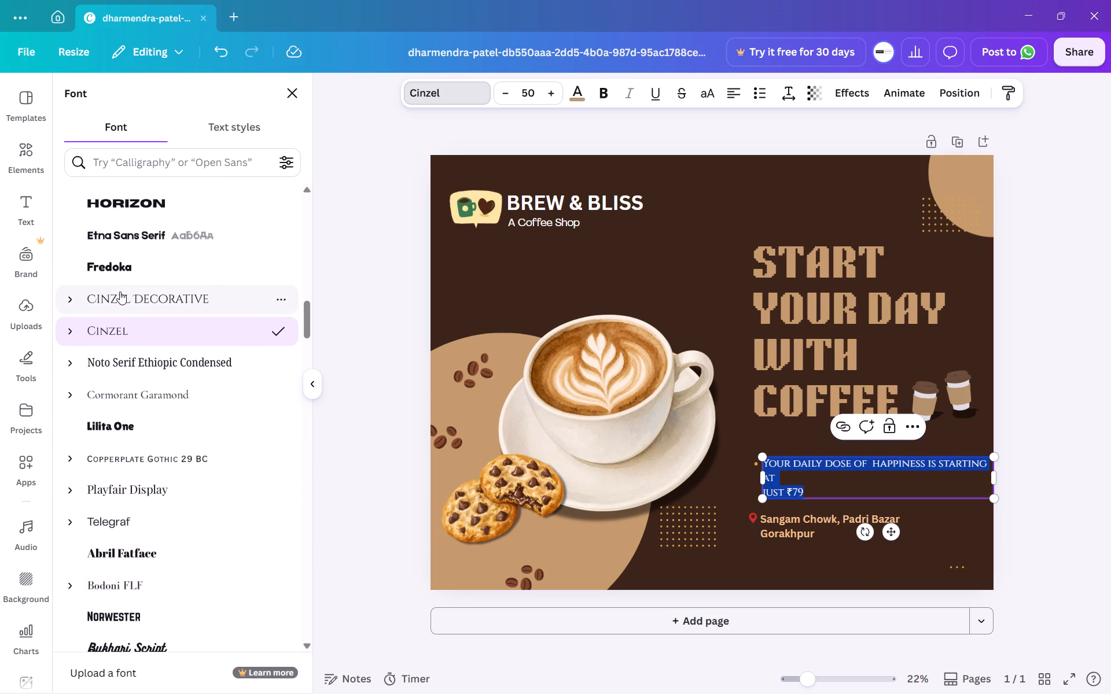
{"action": "scroll", "coordinate": [120, 291], "scroll_direction": "up", "scroll_amount": 3}
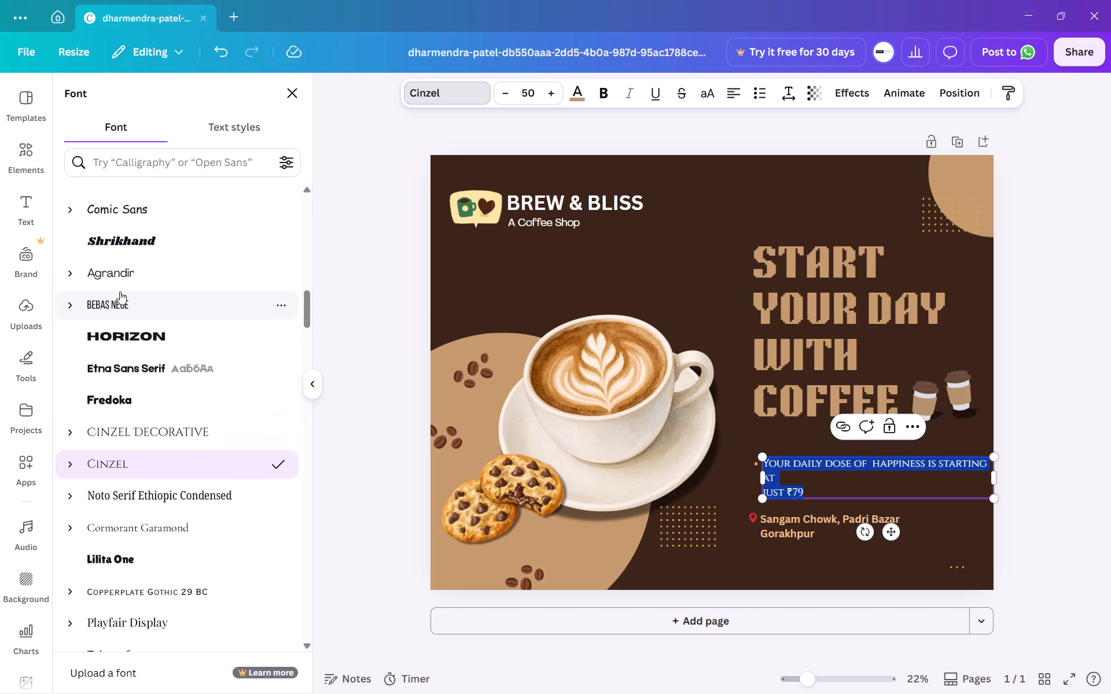
{"action": "scroll", "coordinate": [120, 291], "scroll_direction": "up", "scroll_amount": 3}
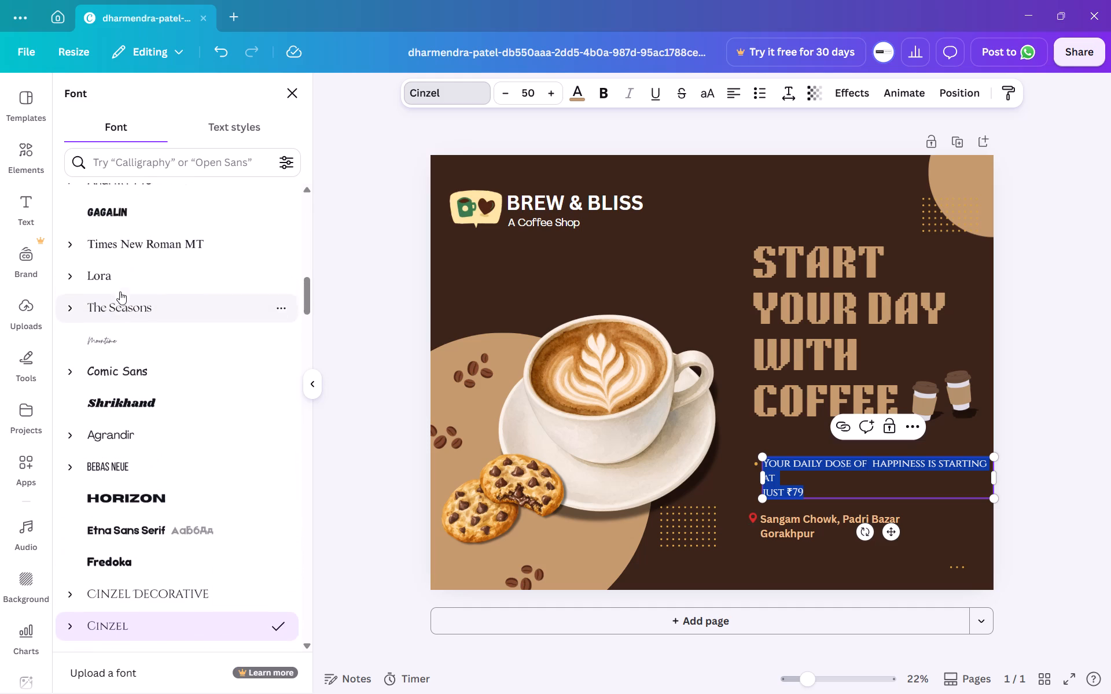
{"action": "scroll", "coordinate": [120, 291], "scroll_direction": "up", "scroll_amount": 1}
{"action": "left_click_drag", "start_coordinate": [120, 291], "coordinate": [120, 307]}
{"action": "left_click", "coordinate": [120, 307]}
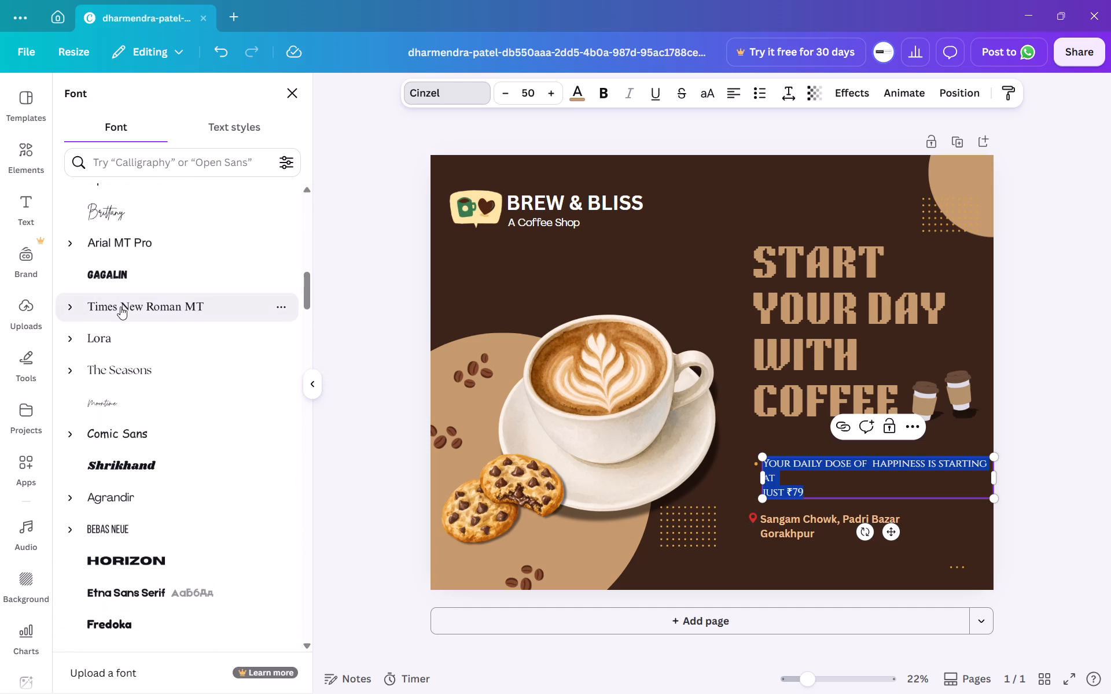
{"action": "scroll", "coordinate": [120, 307], "scroll_direction": "up", "scroll_amount": 2}
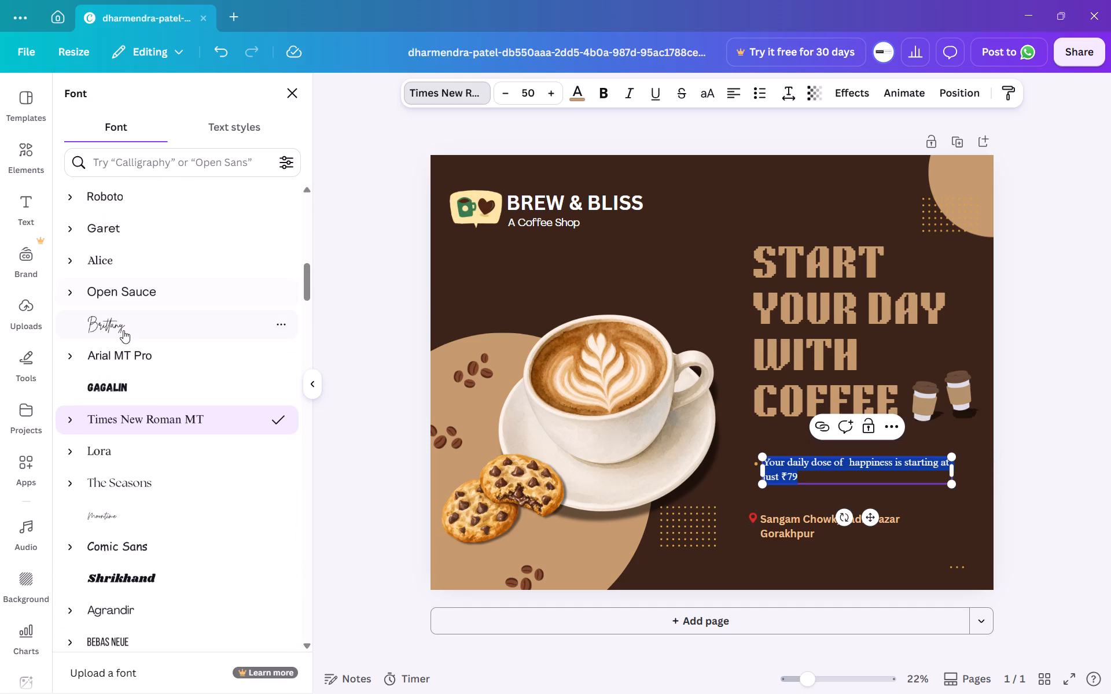
{"action": "left_click", "coordinate": [131, 292]}
{"action": "left_click", "coordinate": [101, 260]}
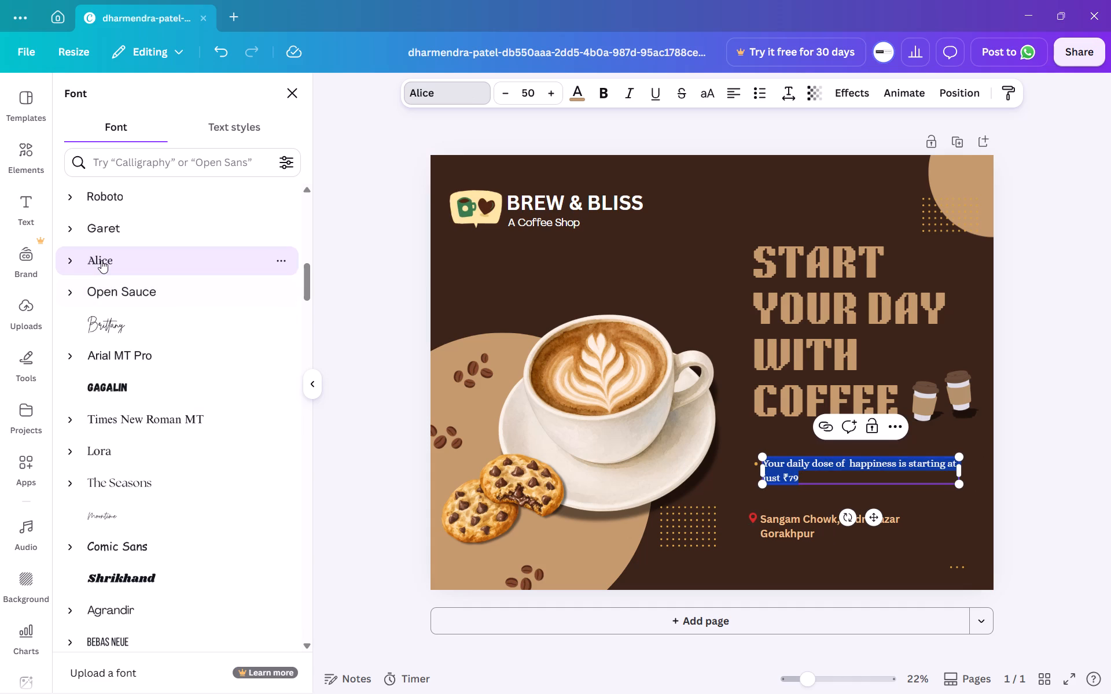
Increase the pricing tagline's font size to 60.
{"action": "triple_click", "coordinate": [550, 93]}
{"action": "left_click", "coordinate": [550, 93]}
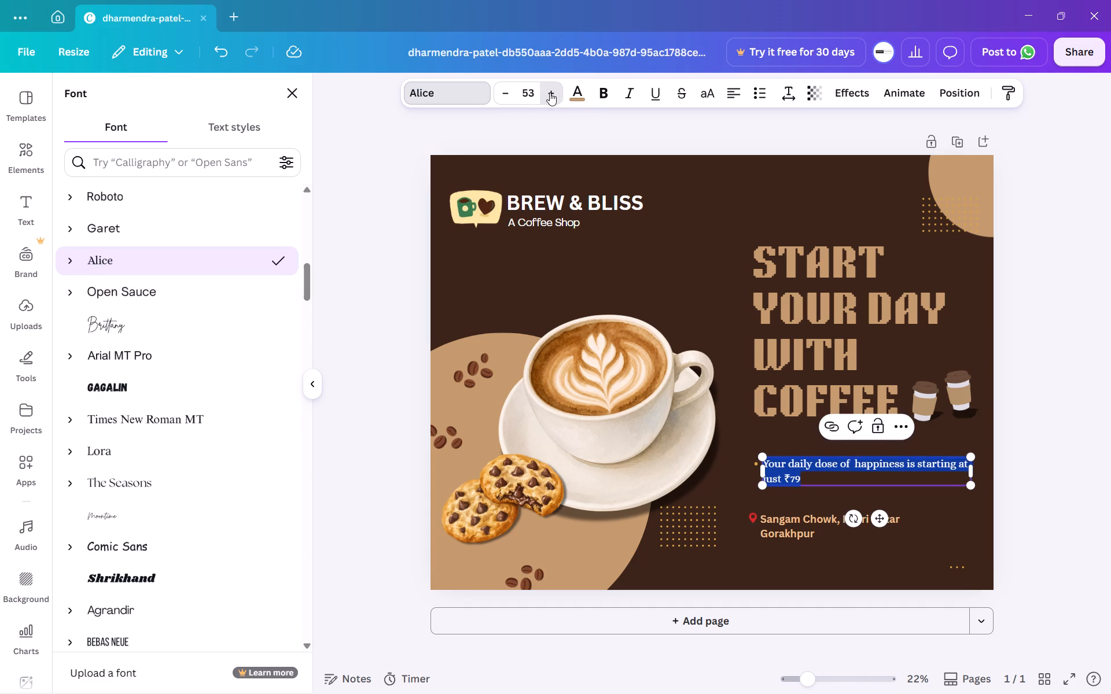
{"action": "triple_click", "coordinate": [550, 93]}
{"action": "left_click", "coordinate": [550, 93]}
{"action": "double_click", "coordinate": [550, 93]}
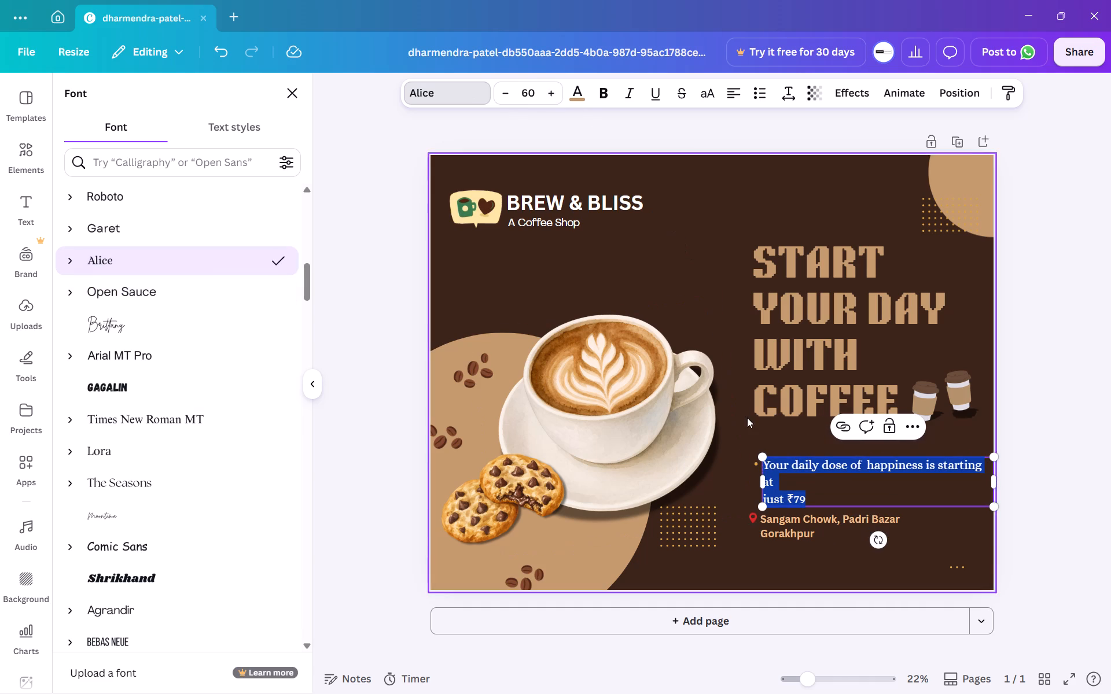
{"action": "left_click", "coordinate": [1049, 555]}
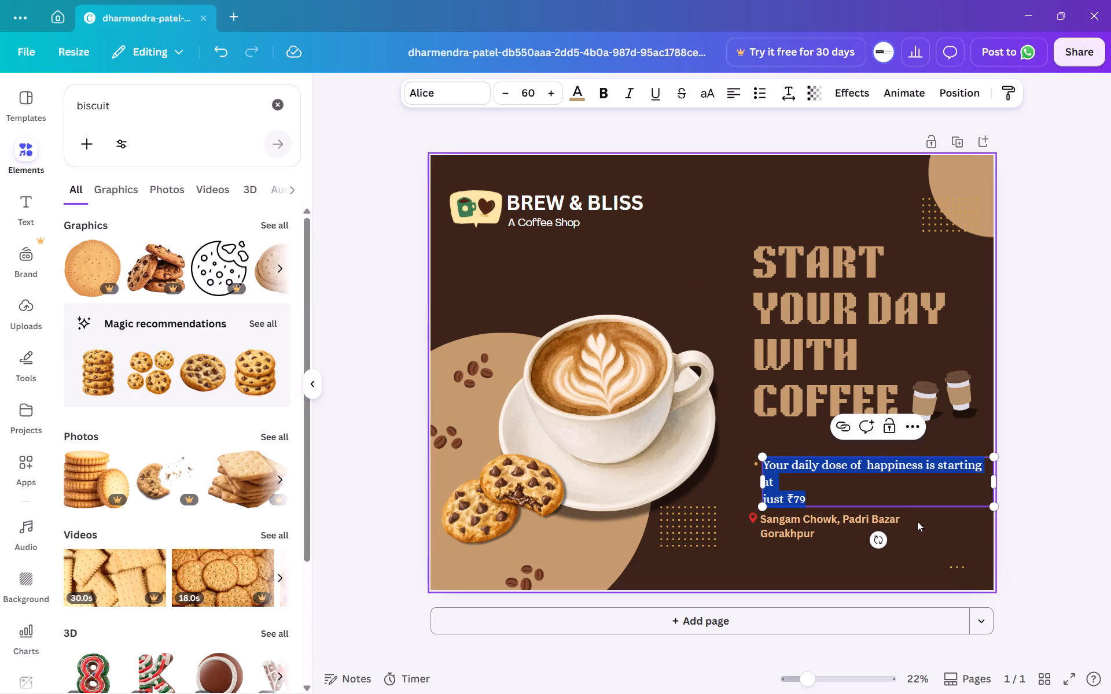
{"action": "left_click", "coordinate": [1067, 550]}
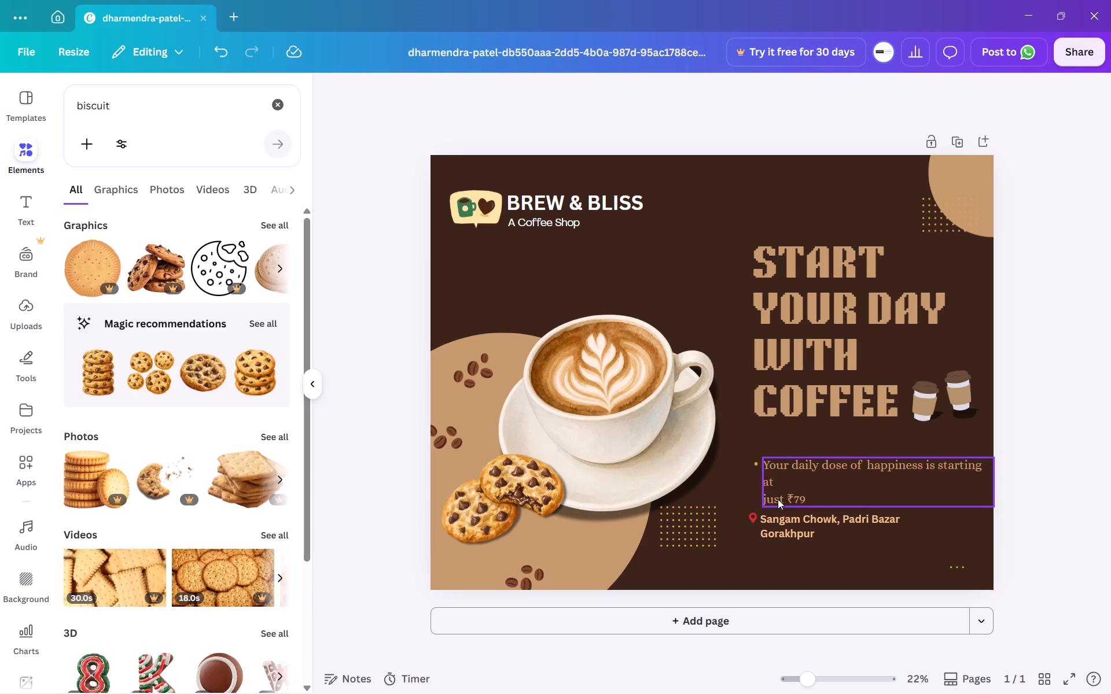
Remove the line break before "just ₹79" in the pricing tagline so the second line reads "at just ₹79".
{"action": "triple_click", "coordinate": [778, 499]}
{"action": "key", "text": "Left"}
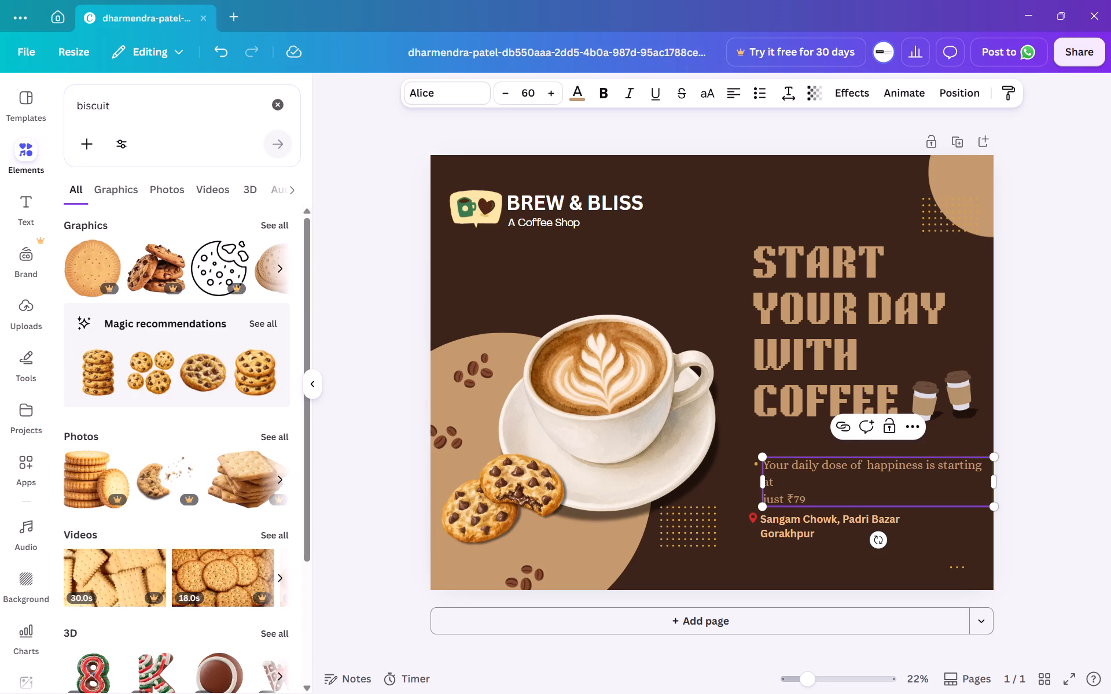
{"action": "key", "text": "BackSpace"}
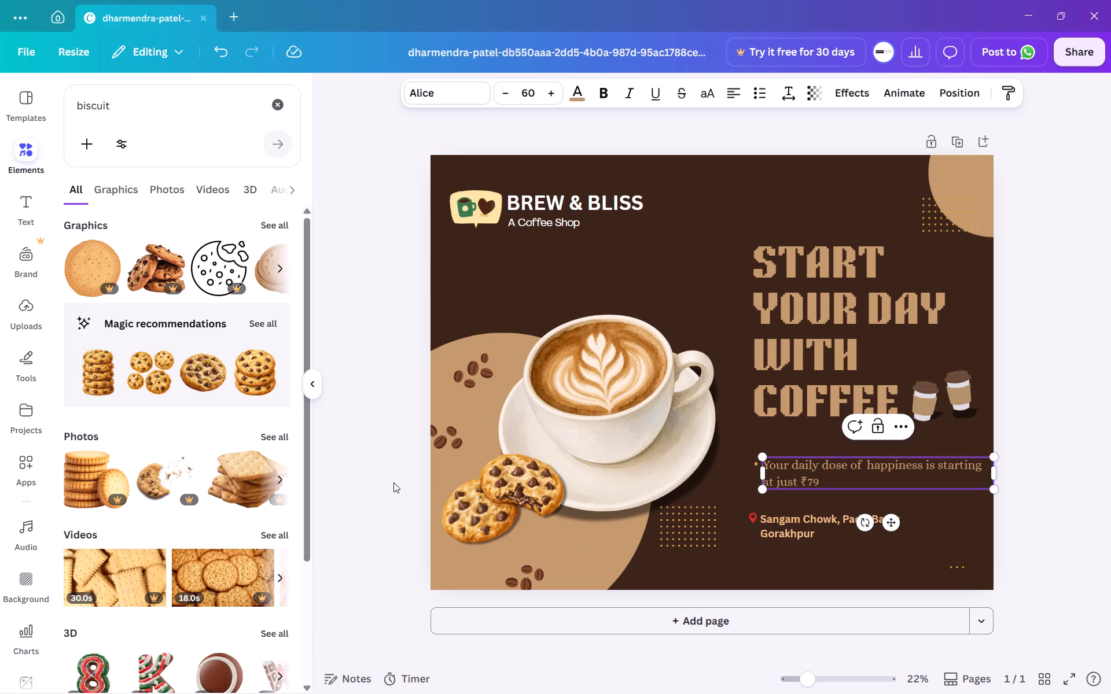
Make the whole pricing tagline bold.
{"action": "left_click", "coordinate": [393, 482]}
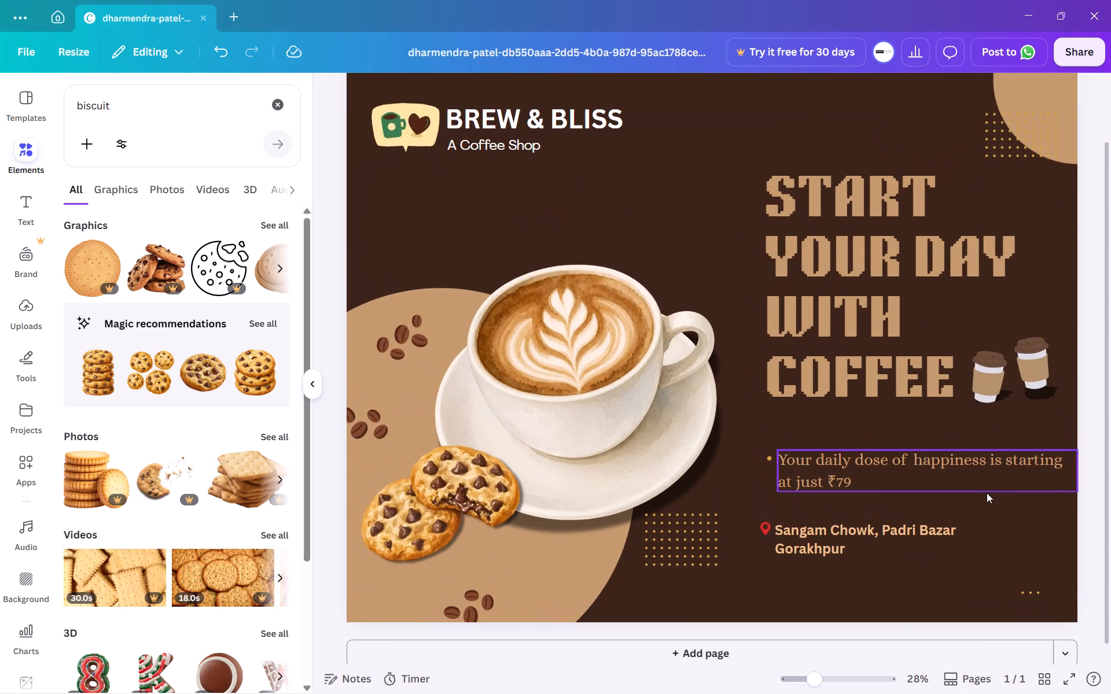
{"action": "triple_click", "coordinate": [859, 478]}
{"action": "left_click", "coordinate": [859, 478]}
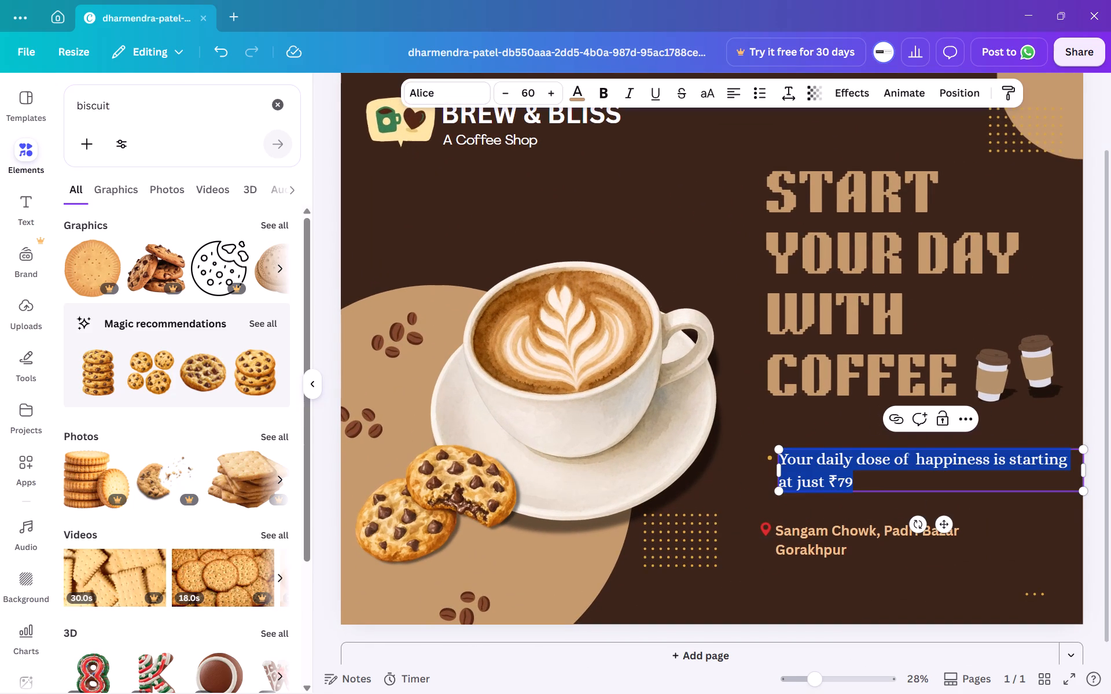
{"action": "left_click", "coordinate": [606, 89]}
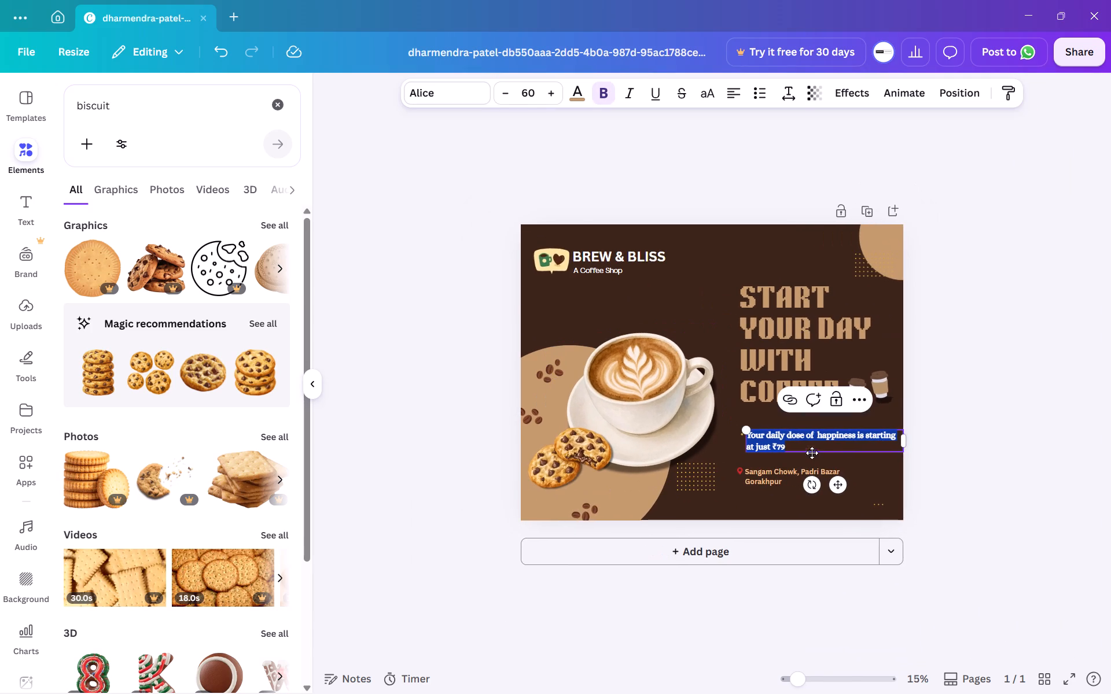
{"action": "left_click", "coordinate": [955, 474]}
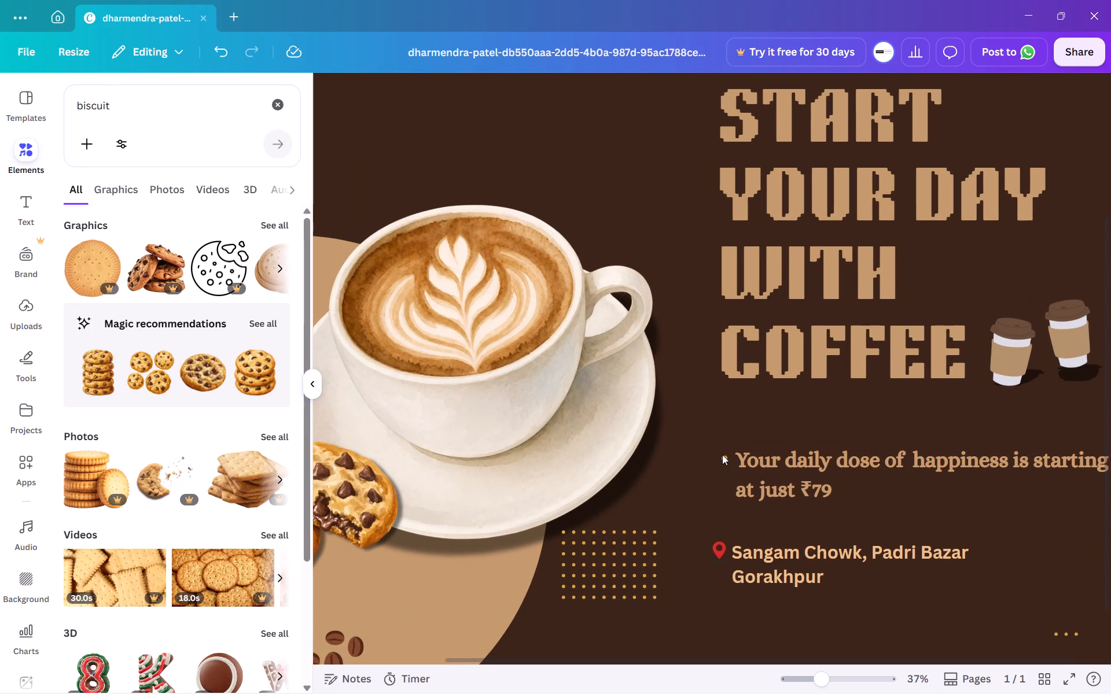
Enlarge the gold bullet dot beside the pricing tagline to about 0.4 by 0.4.
{"action": "left_click", "coordinate": [722, 455]}
{"action": "left_click", "coordinate": [722, 456]}
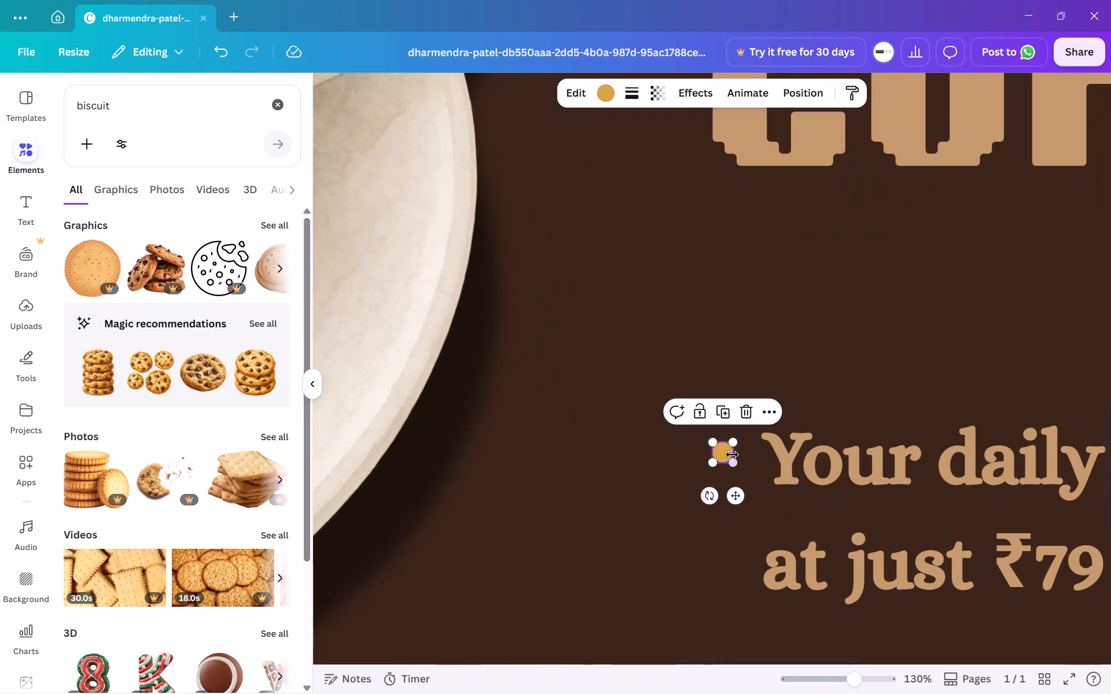
{"action": "left_click_drag", "start_coordinate": [731, 467], "coordinate": [736, 475]}
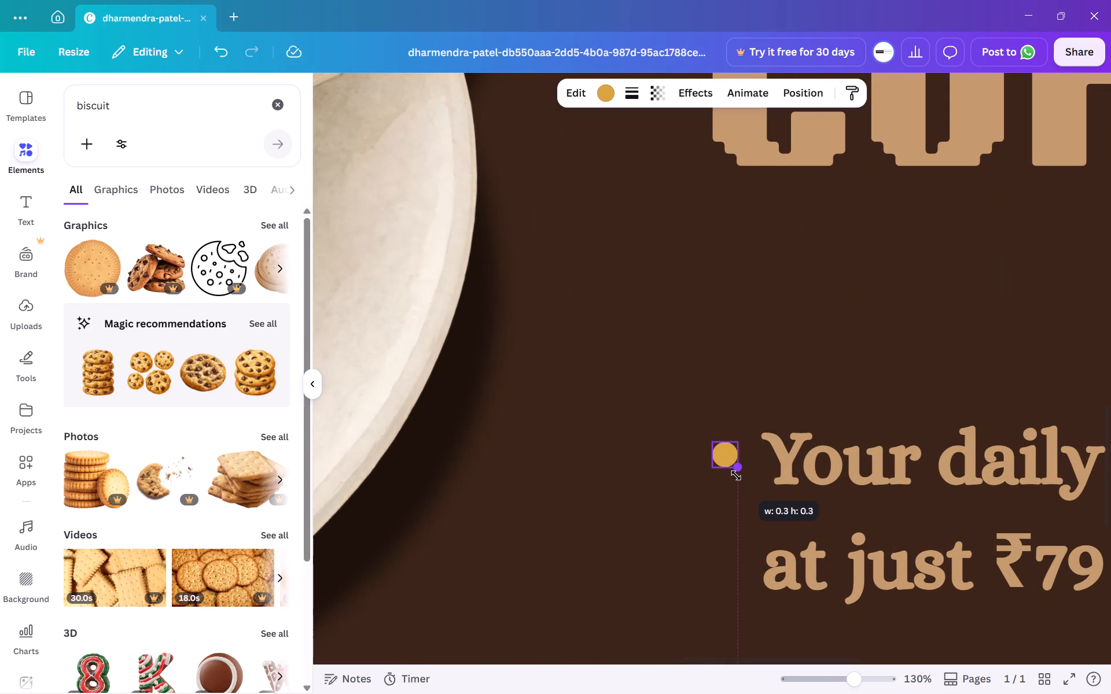
{"action": "left_click_drag", "start_coordinate": [736, 475], "coordinate": [747, 485]}
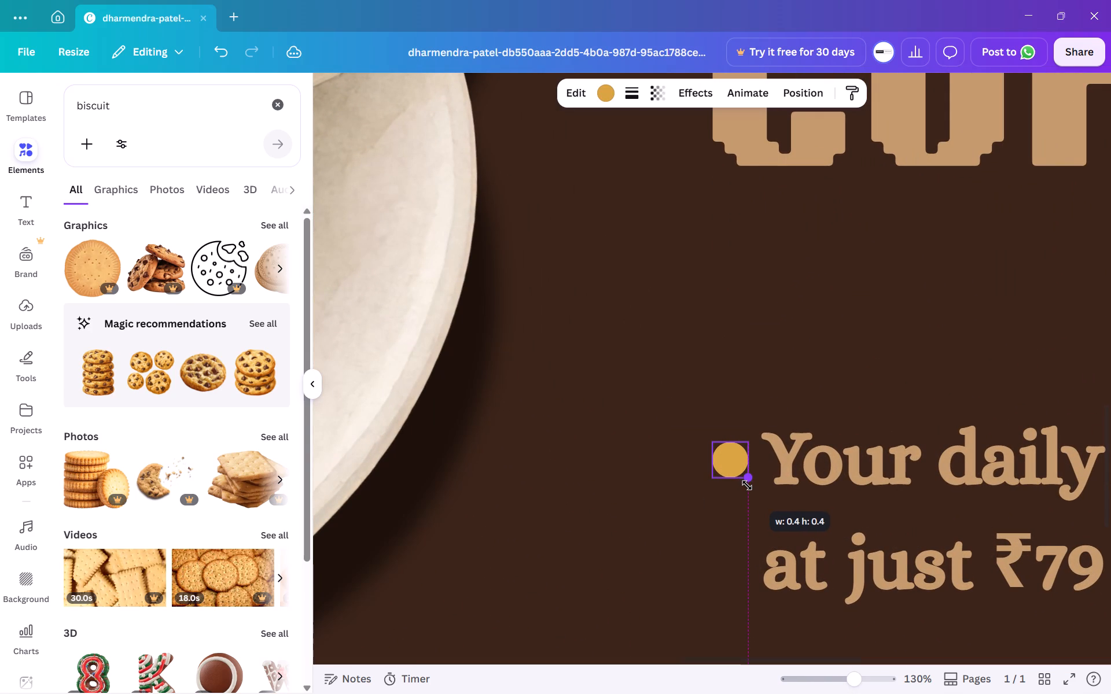
{"action": "left_click_drag", "start_coordinate": [747, 485], "coordinate": [746, 487]}
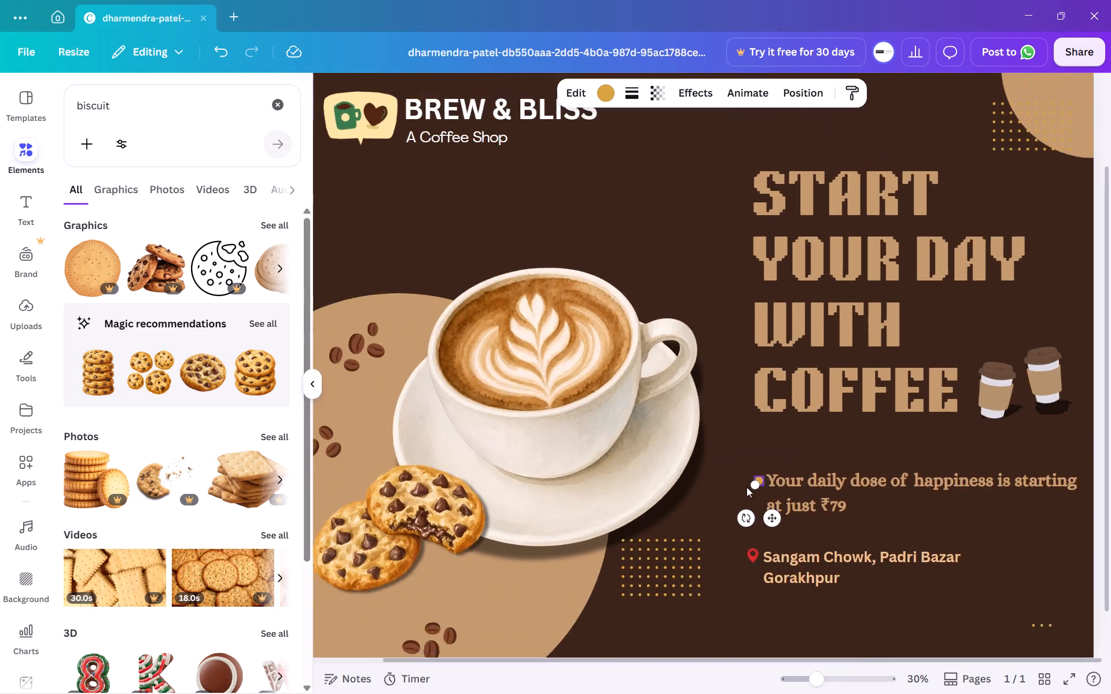
{"action": "left_click", "coordinate": [1042, 454]}
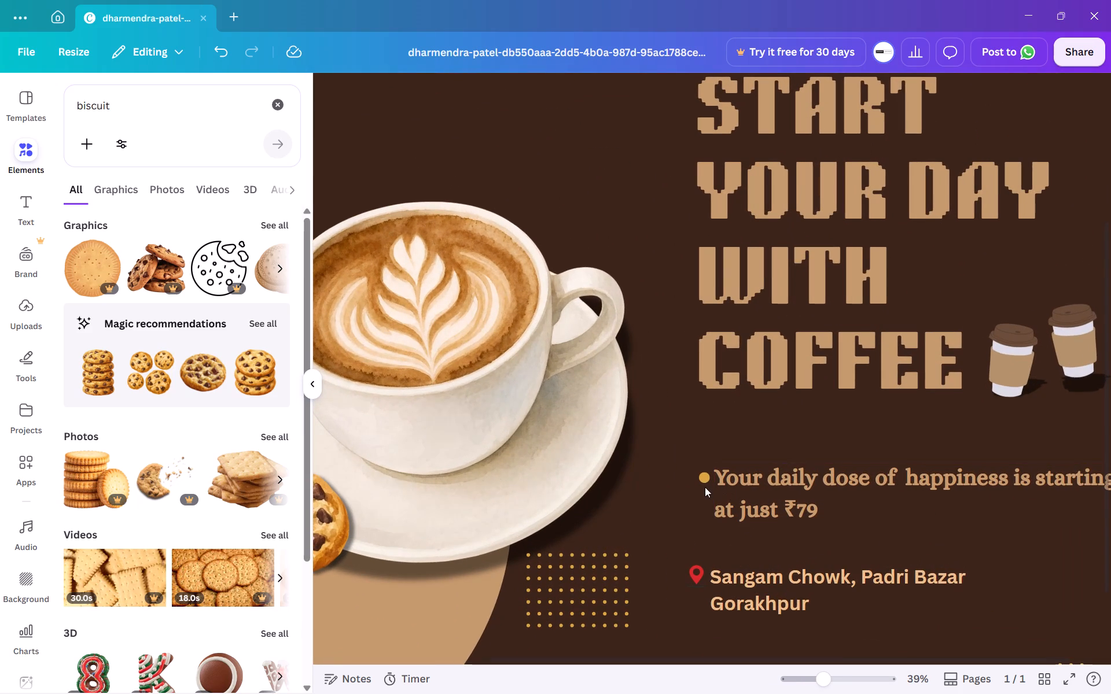
Move the gold bullet dot slightly away from the tagline, level with its first line and centred above the location pin.
{"action": "left_click_drag", "start_coordinate": [698, 463], "coordinate": [691, 463]}
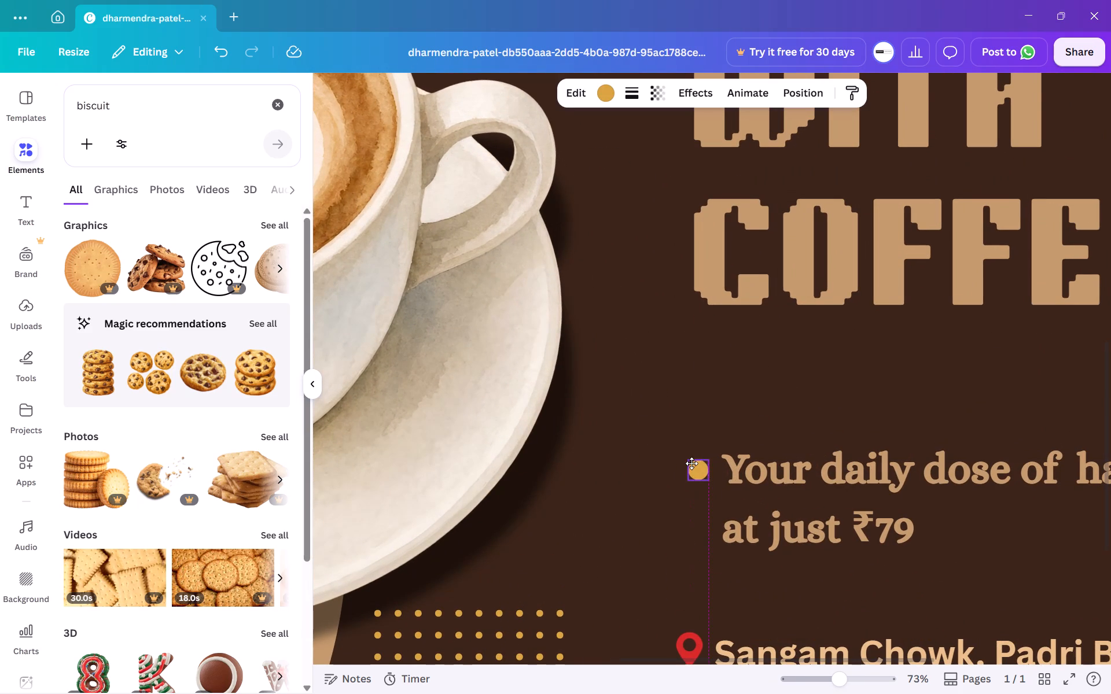
{"action": "left_click_drag", "start_coordinate": [691, 463], "coordinate": [683, 464]}
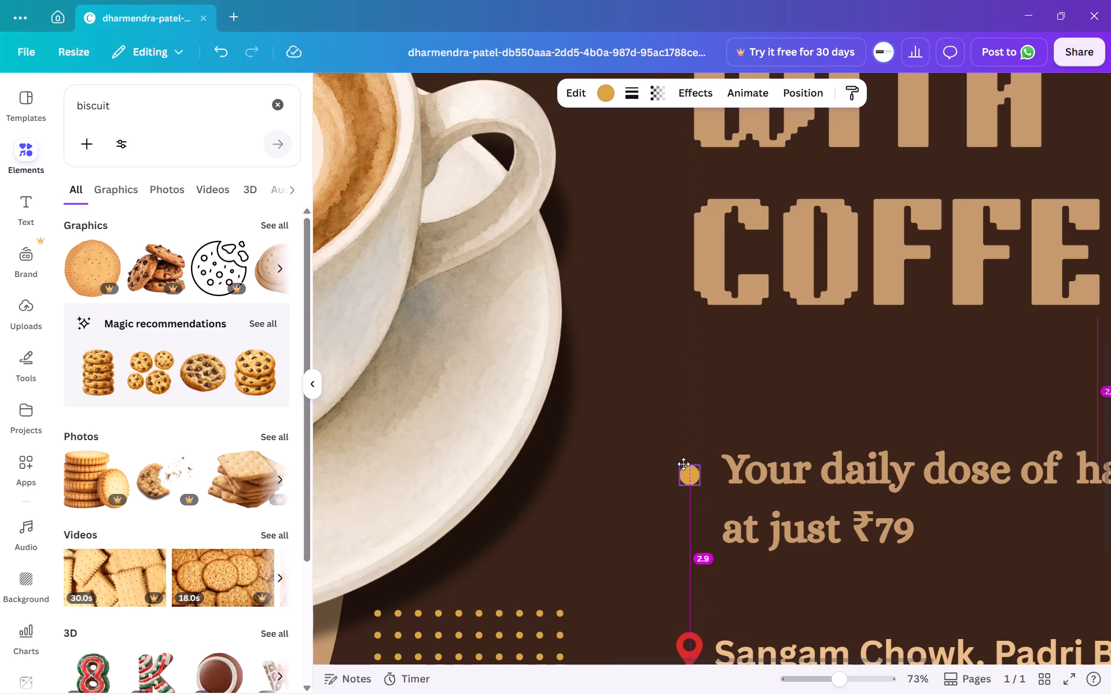
{"action": "left_click_drag", "start_coordinate": [683, 464], "coordinate": [682, 463]}
{"action": "left_click", "coordinate": [628, 516]}
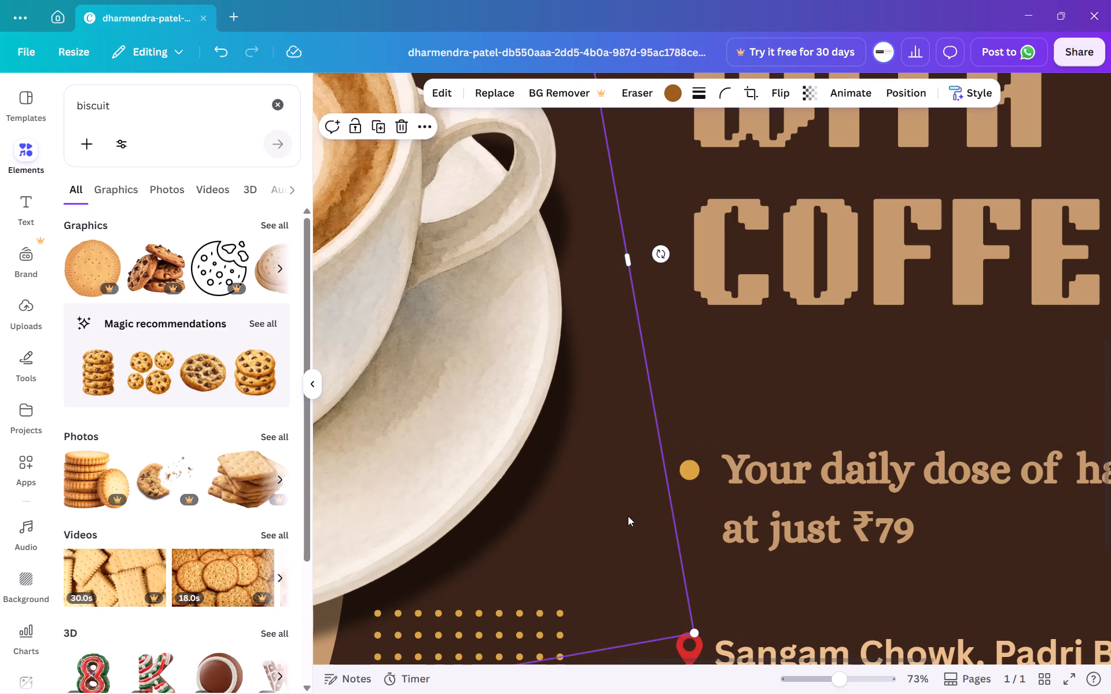
{"action": "left_click", "coordinate": [1039, 428]}
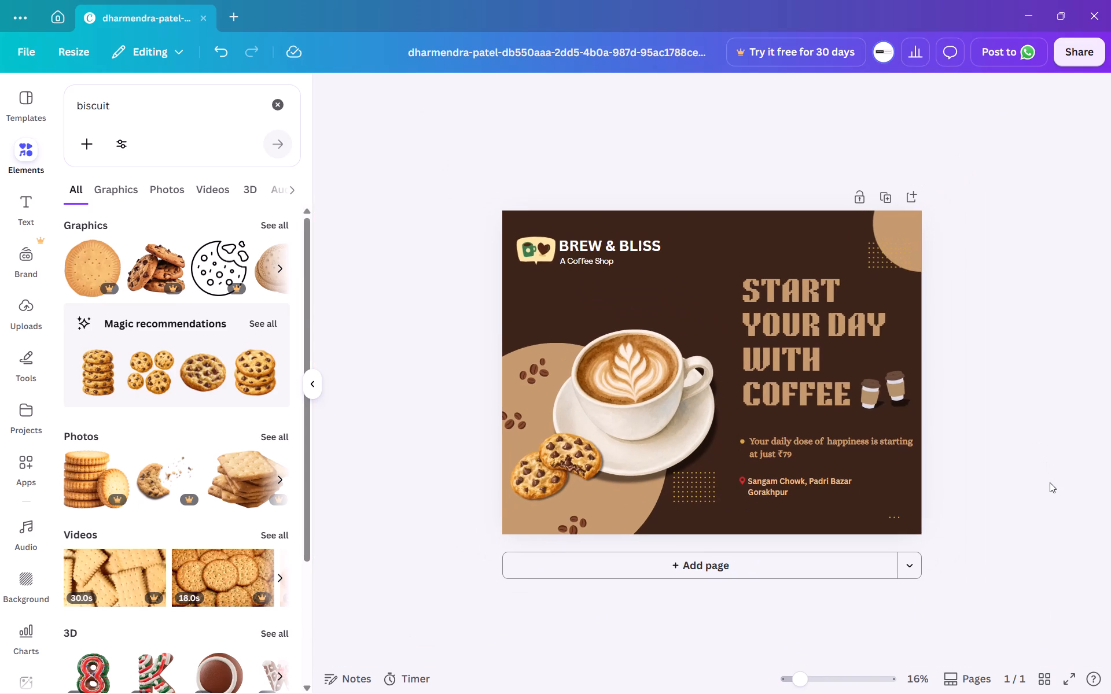
Try the Canva Sans font on the pricing tagline, and settle on Montserrat.
{"action": "left_click", "coordinate": [787, 486]}
{"action": "left_click", "coordinate": [787, 486]}
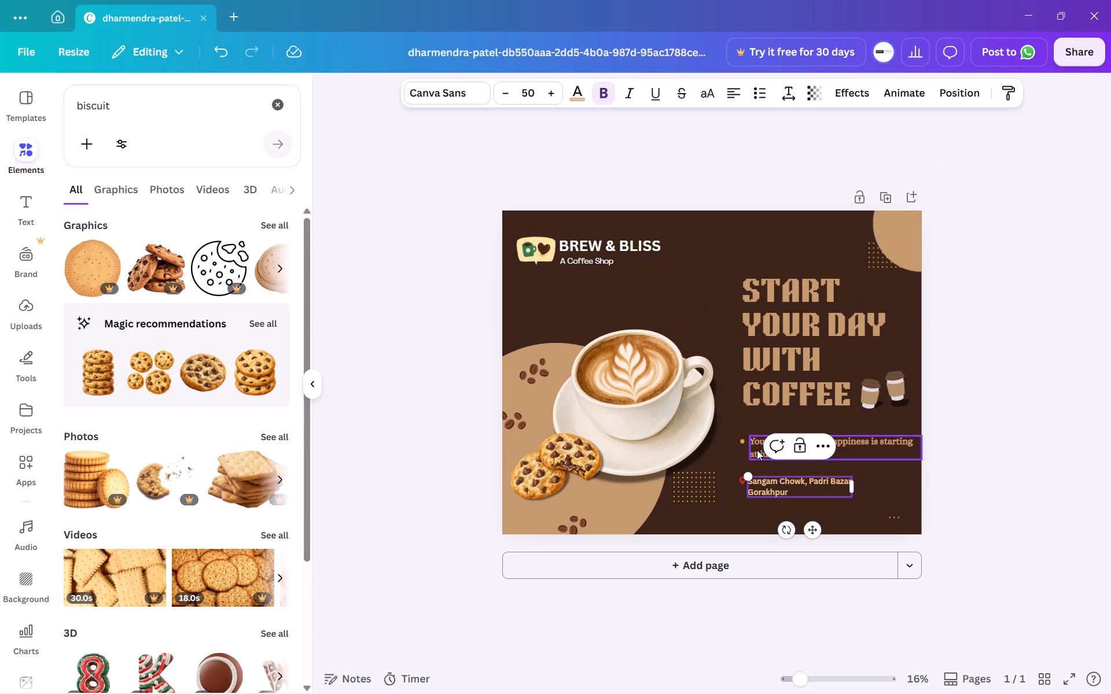
{"action": "triple_click", "coordinate": [757, 450]}
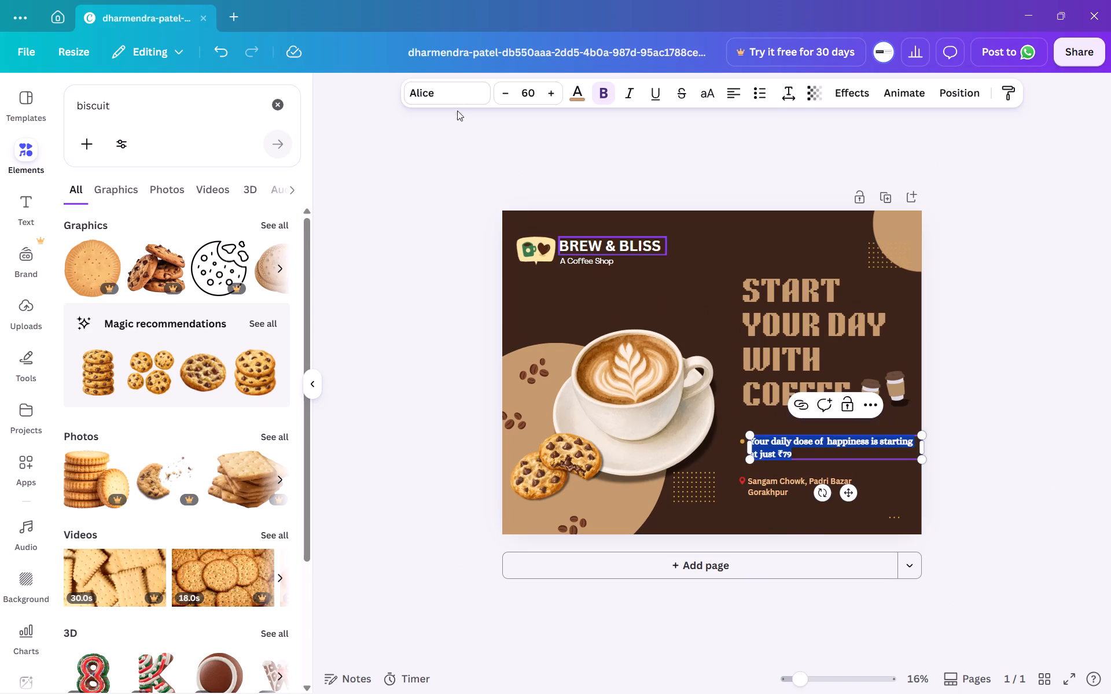
{"action": "left_click", "coordinate": [440, 91]}
{"action": "scroll", "coordinate": [159, 268], "scroll_direction": "up", "scroll_amount": 5}
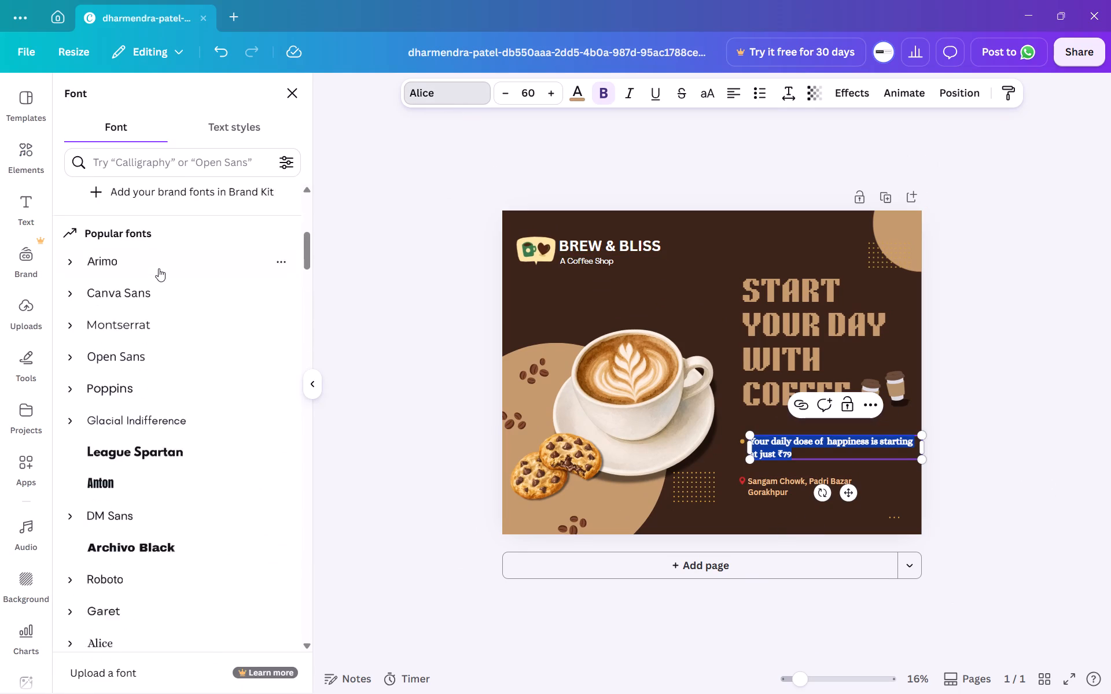
{"action": "left_click", "coordinate": [134, 379]}
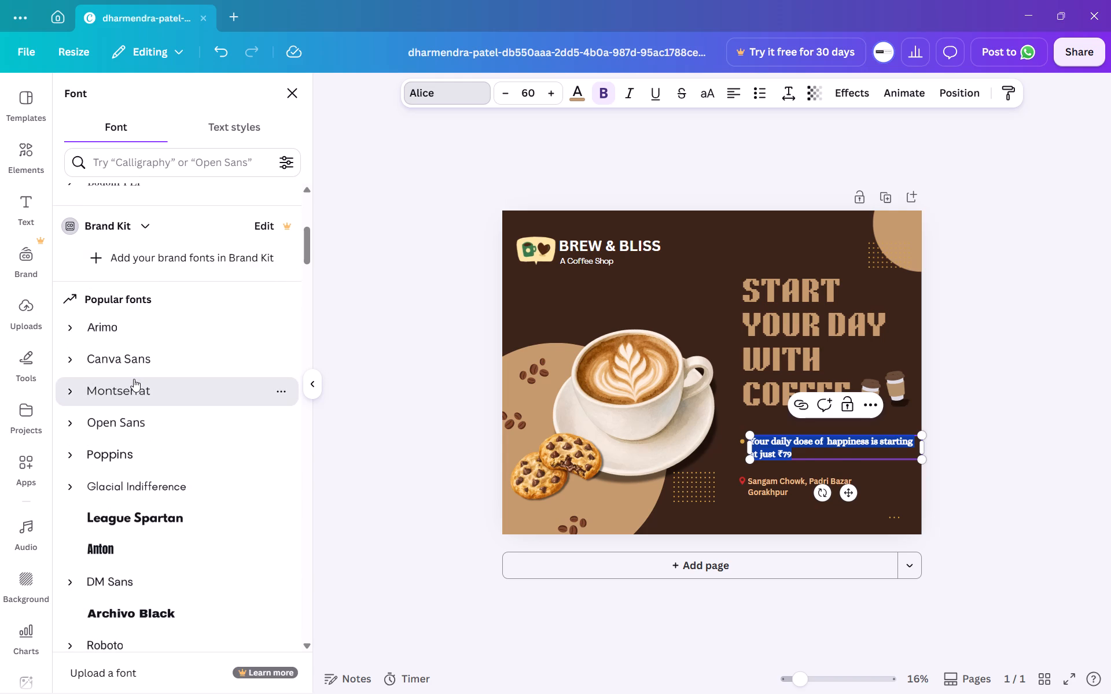
{"action": "left_click", "coordinate": [141, 369]}
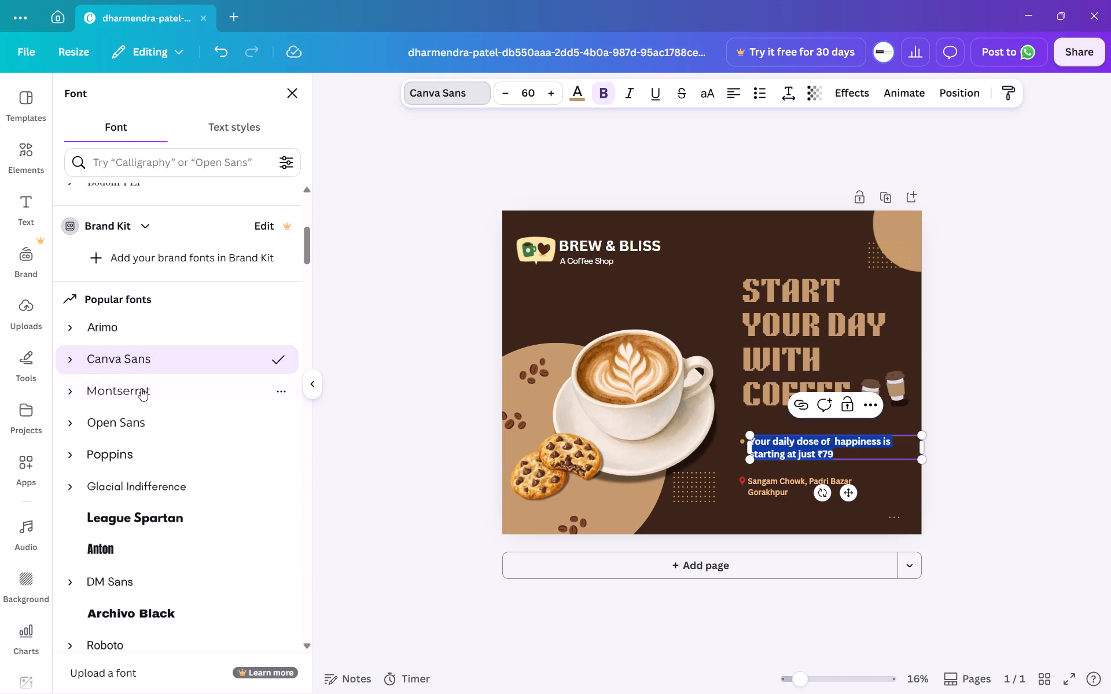
{"action": "left_click", "coordinate": [141, 392]}
{"action": "left_click", "coordinate": [999, 466]}
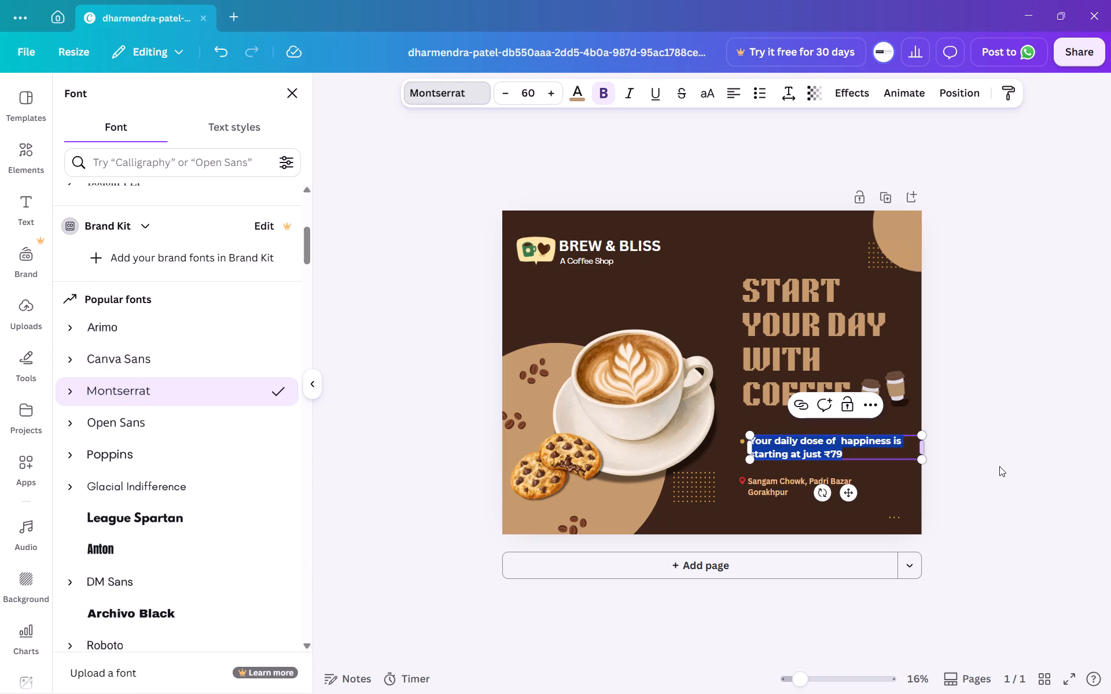
{"action": "left_click", "coordinate": [999, 466]}
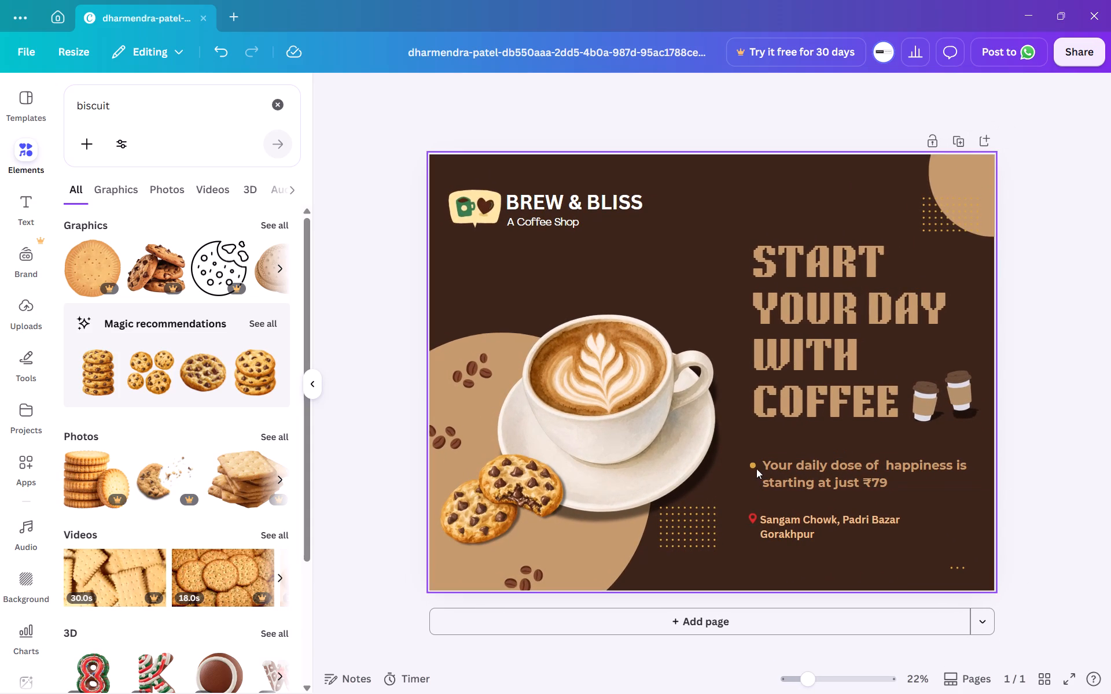
Collapse the element library and review the whole poster with nothing selected.
{"action": "double_click", "coordinate": [751, 465]}
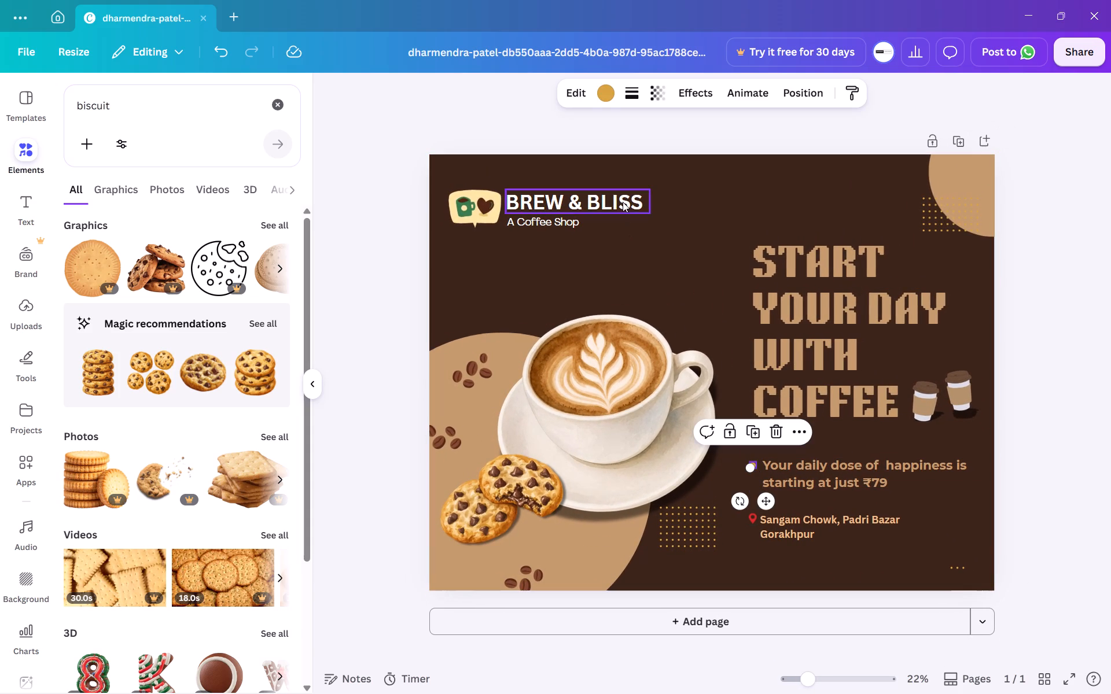
{"action": "scroll", "coordinate": [207, 500], "scroll_direction": "down", "scroll_amount": 5}
{"action": "left_click", "coordinate": [313, 383]}
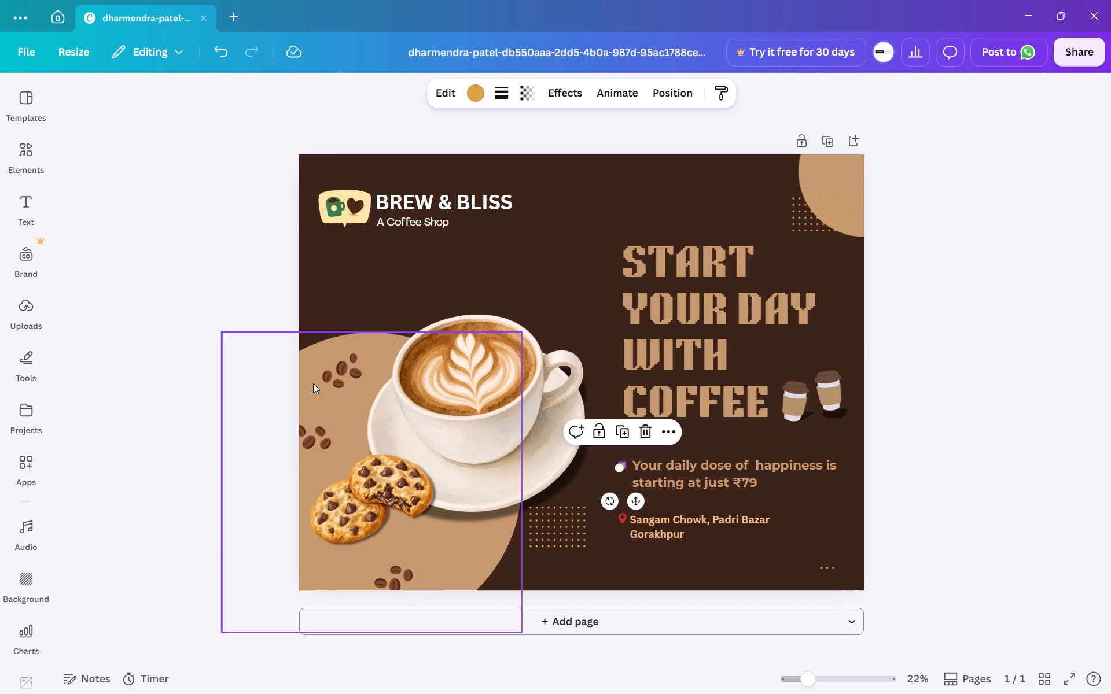
{"action": "left_click", "coordinate": [212, 404]}
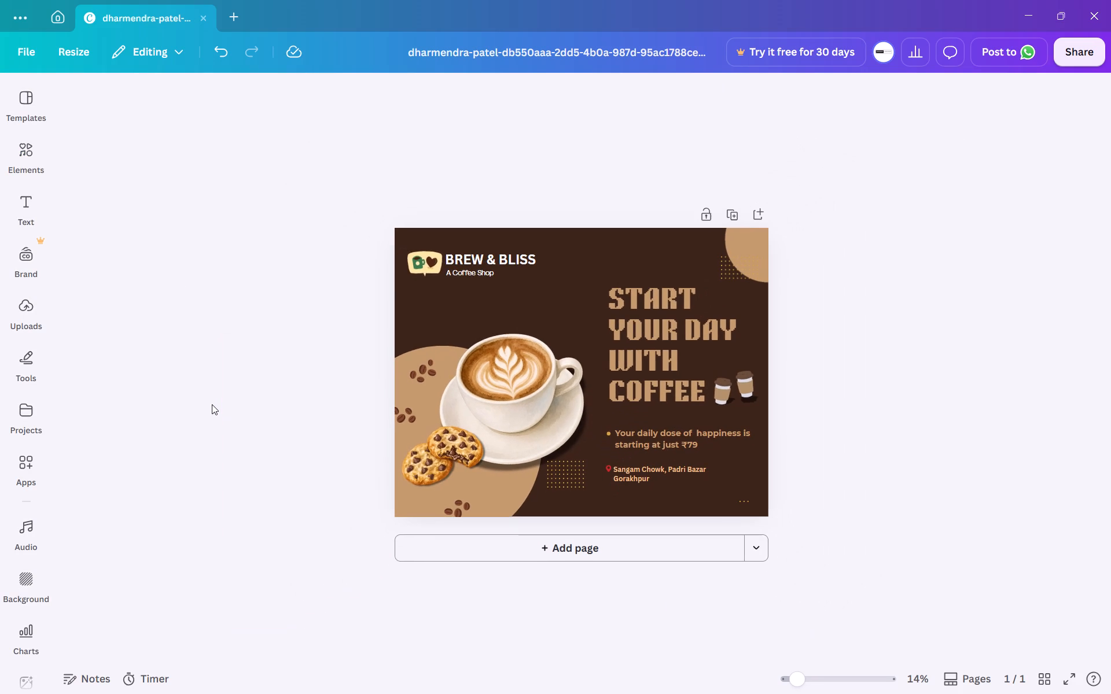
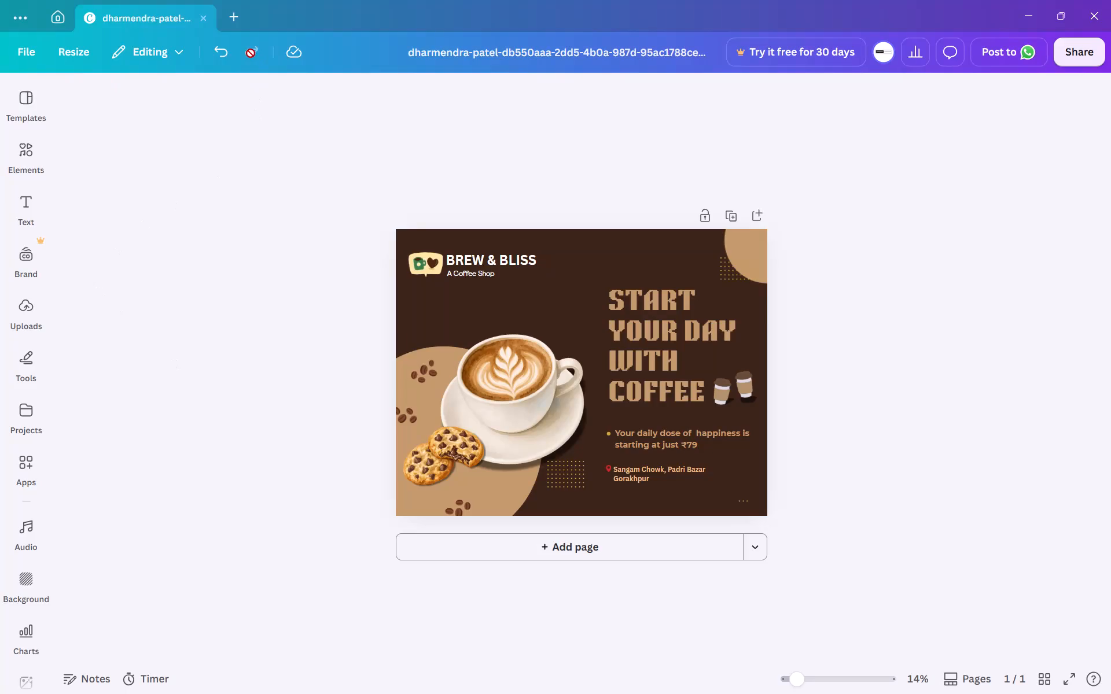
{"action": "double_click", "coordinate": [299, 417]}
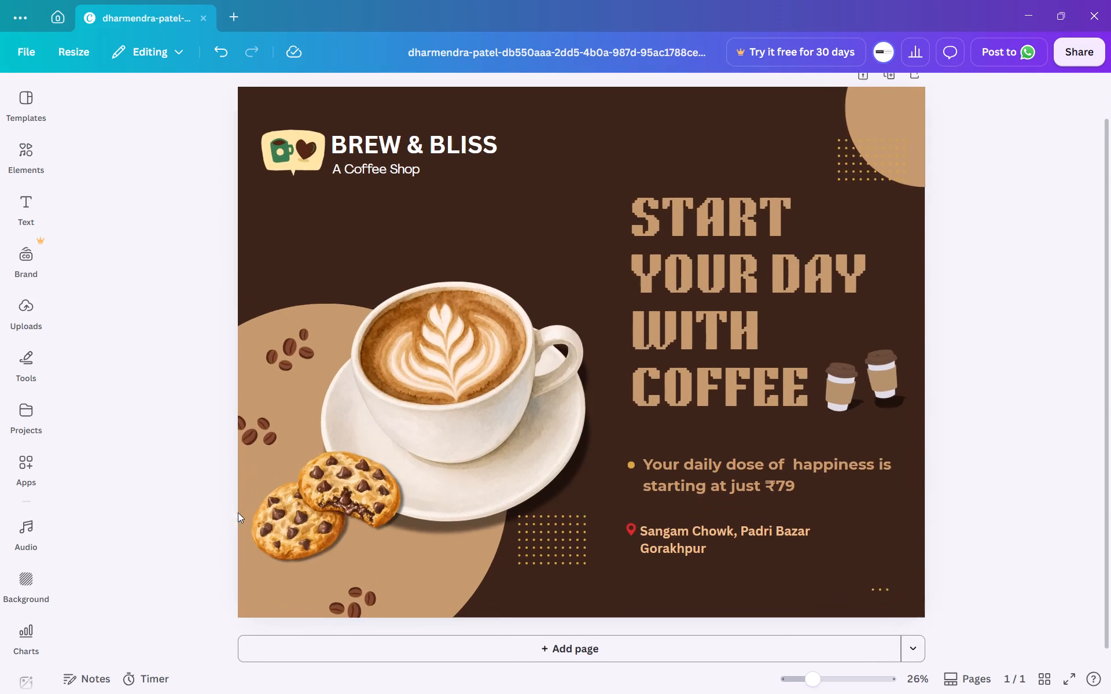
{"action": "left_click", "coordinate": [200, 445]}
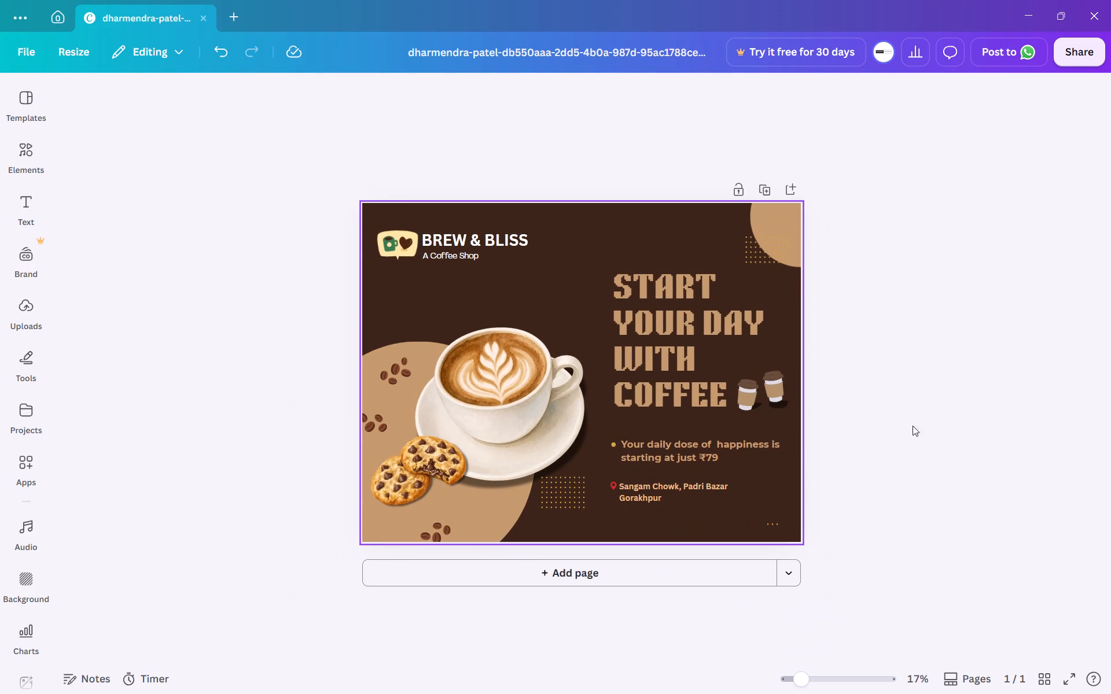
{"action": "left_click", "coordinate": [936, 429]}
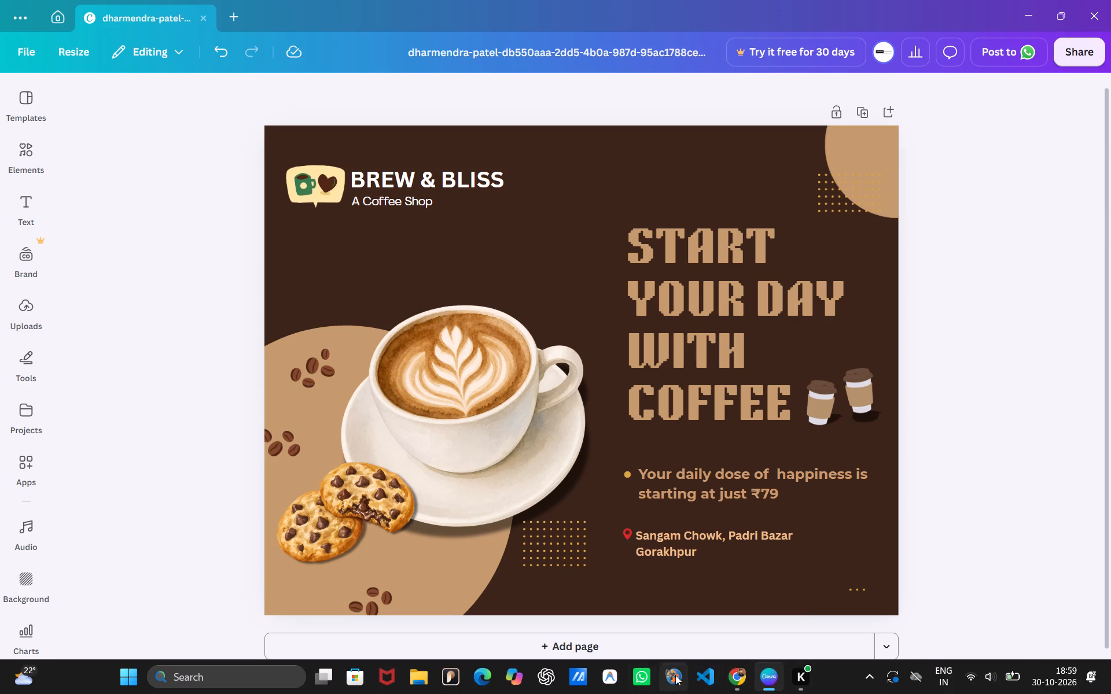
Switch to Google Chrome and open a new tab alongside the design brief.
{"action": "left_click", "coordinate": [737, 676]}
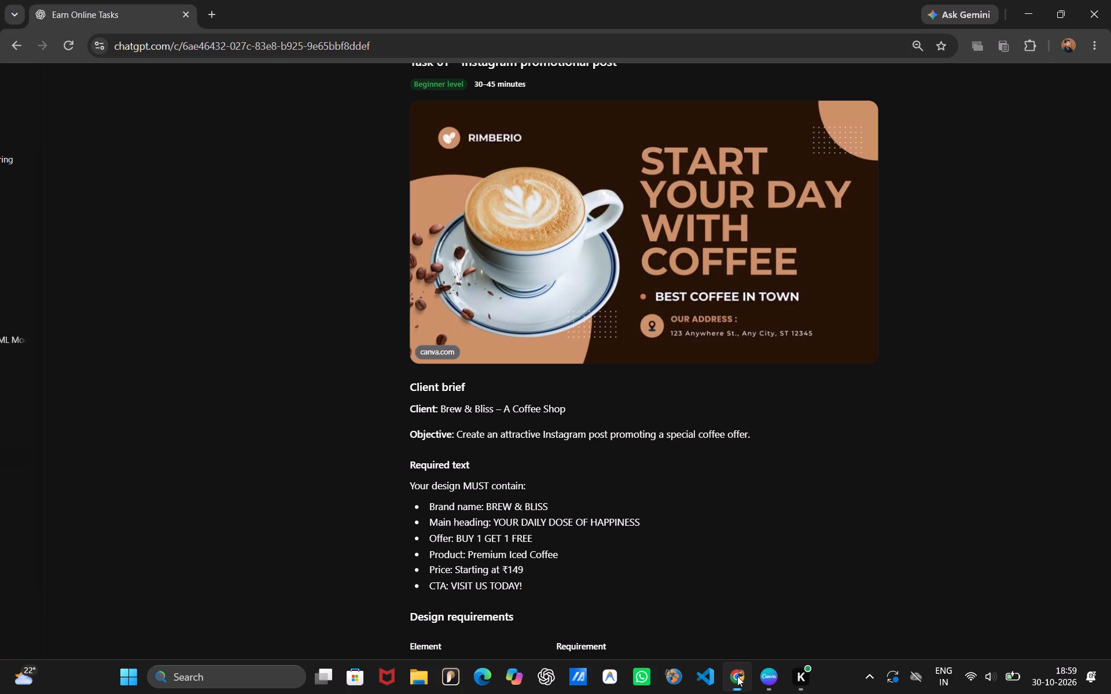
{"action": "left_click", "coordinate": [214, 11]}
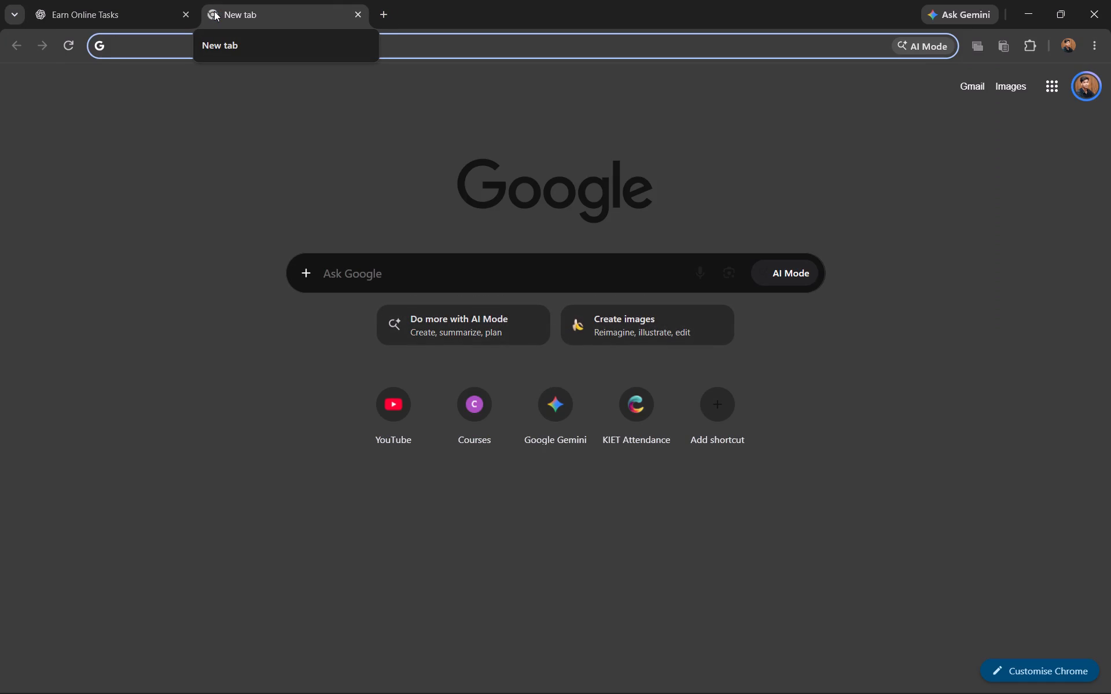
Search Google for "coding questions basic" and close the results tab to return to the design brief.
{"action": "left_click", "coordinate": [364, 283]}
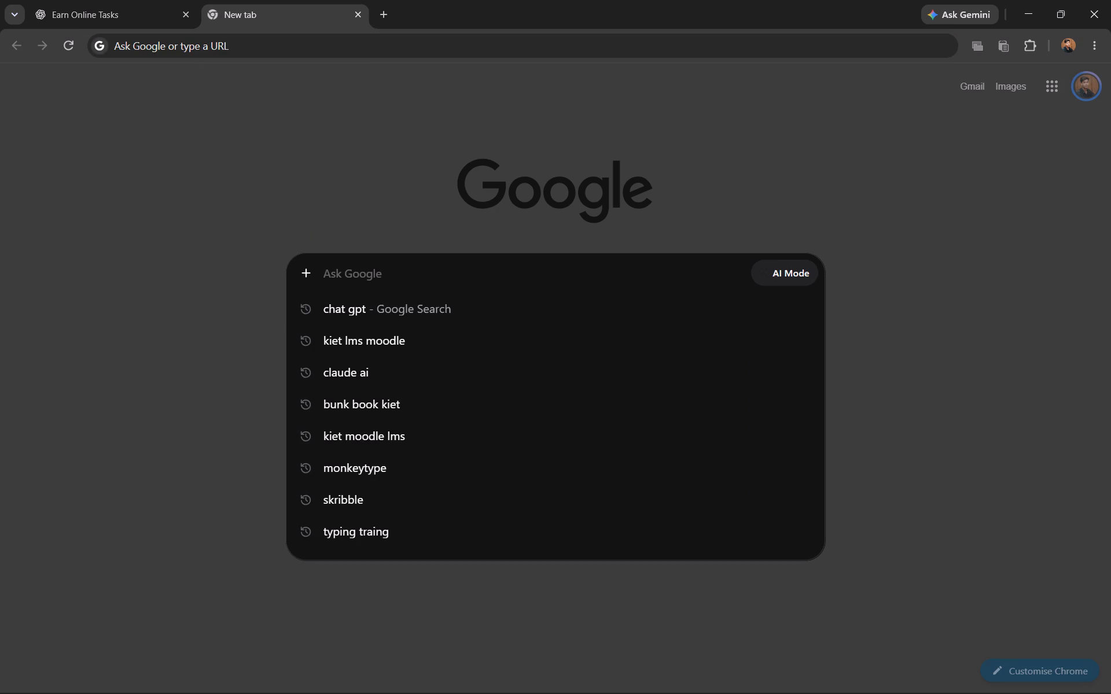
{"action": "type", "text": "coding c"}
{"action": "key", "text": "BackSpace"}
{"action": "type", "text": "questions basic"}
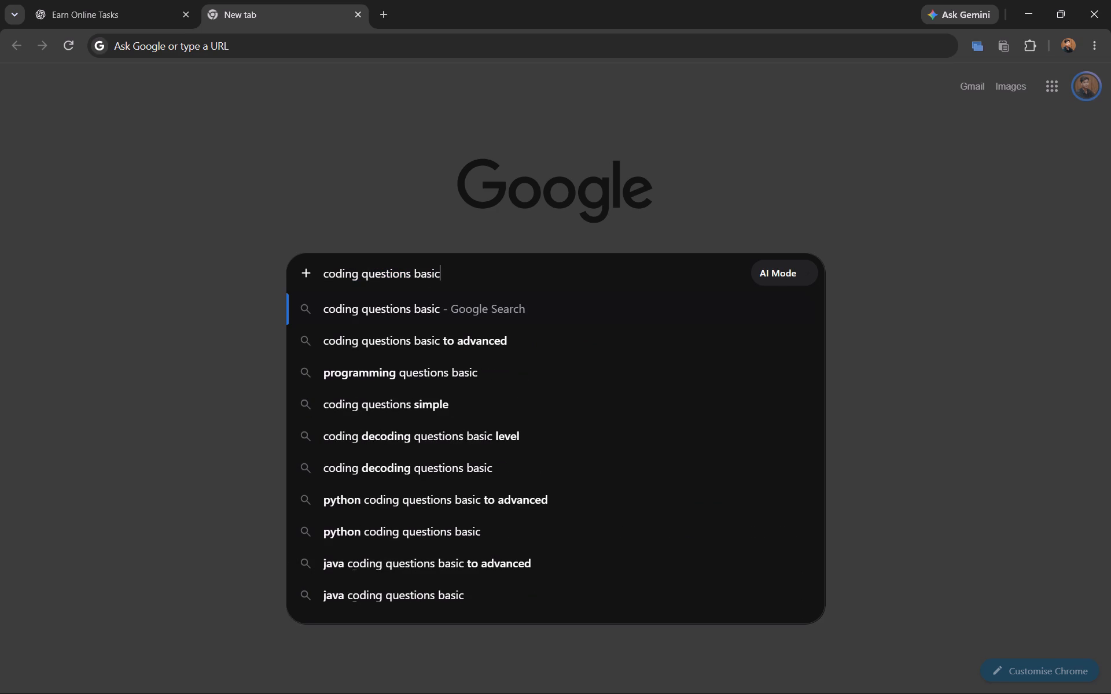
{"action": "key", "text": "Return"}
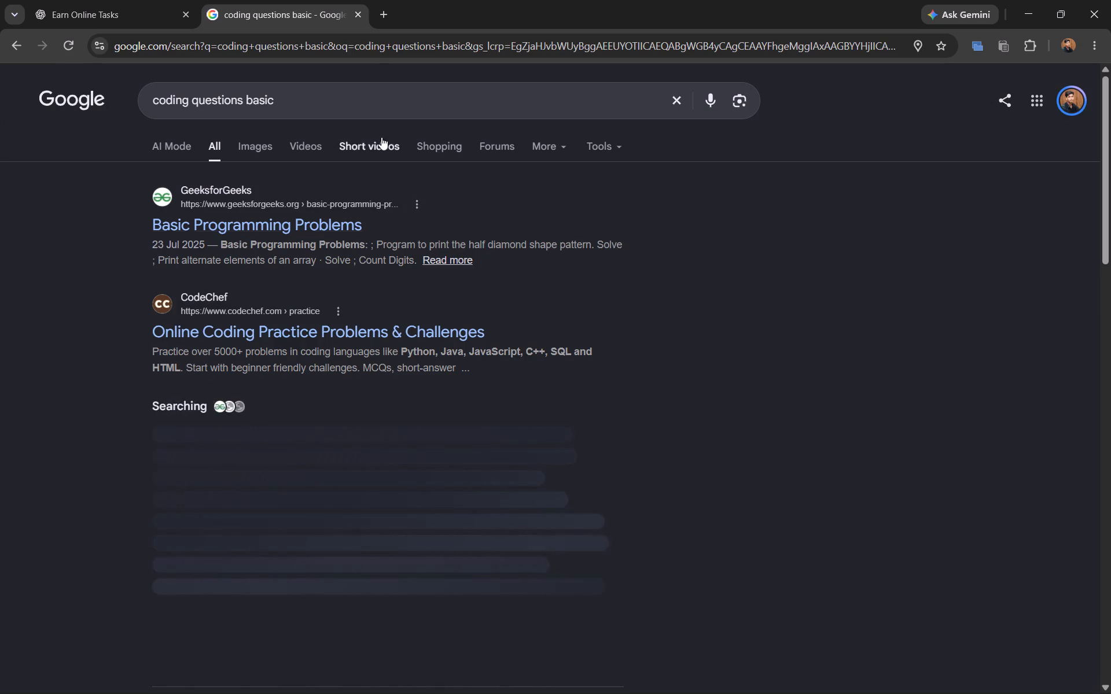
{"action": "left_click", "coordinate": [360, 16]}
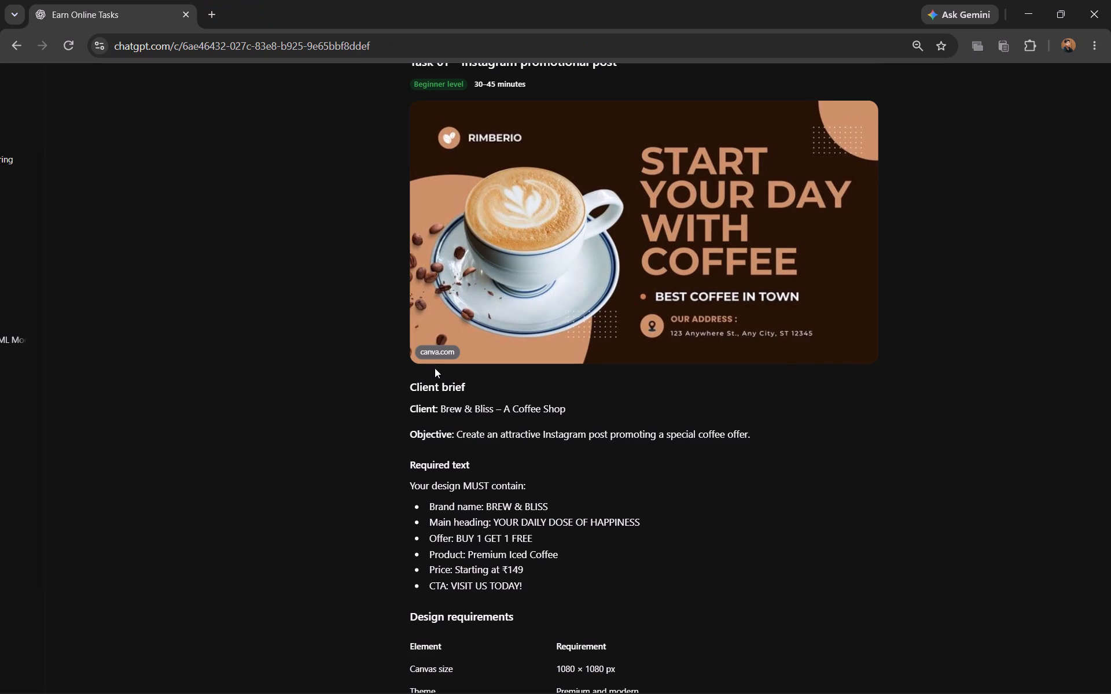
Review the required text and design requirements in the Brew & Bliss client brief.
{"action": "scroll", "coordinate": [458, 569], "scroll_direction": "down", "scroll_amount": 2}
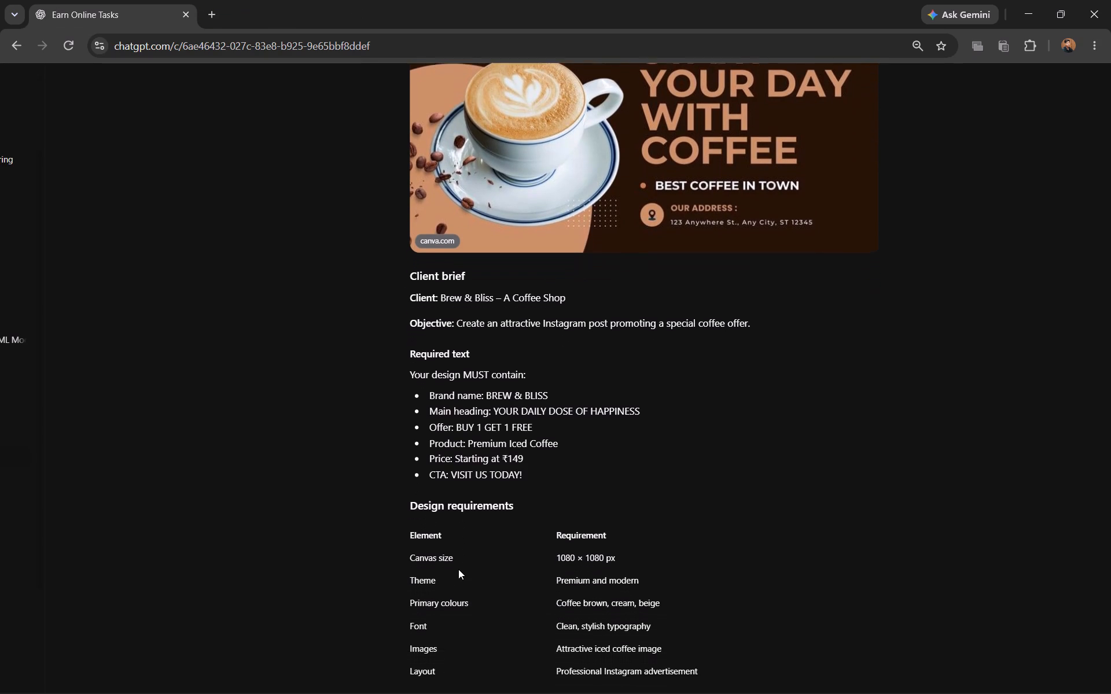
{"action": "scroll", "coordinate": [458, 569], "scroll_direction": "down", "scroll_amount": 3}
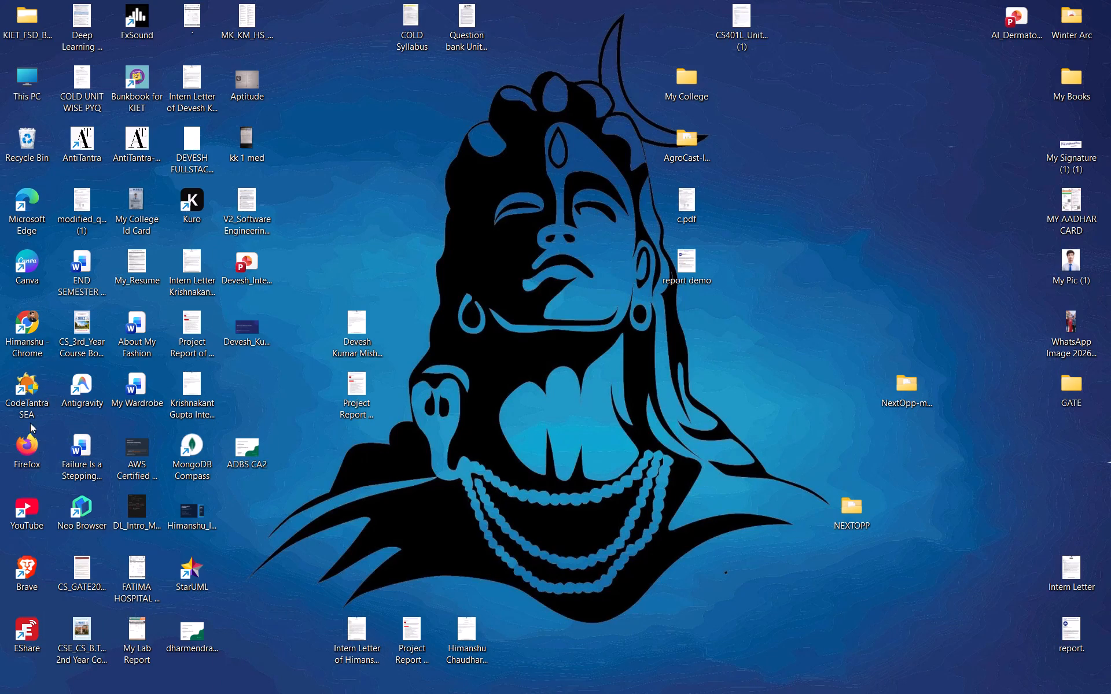
Launch CodeTantra SEA from the Windows desktop.
{"action": "double_click", "coordinate": [30, 405]}
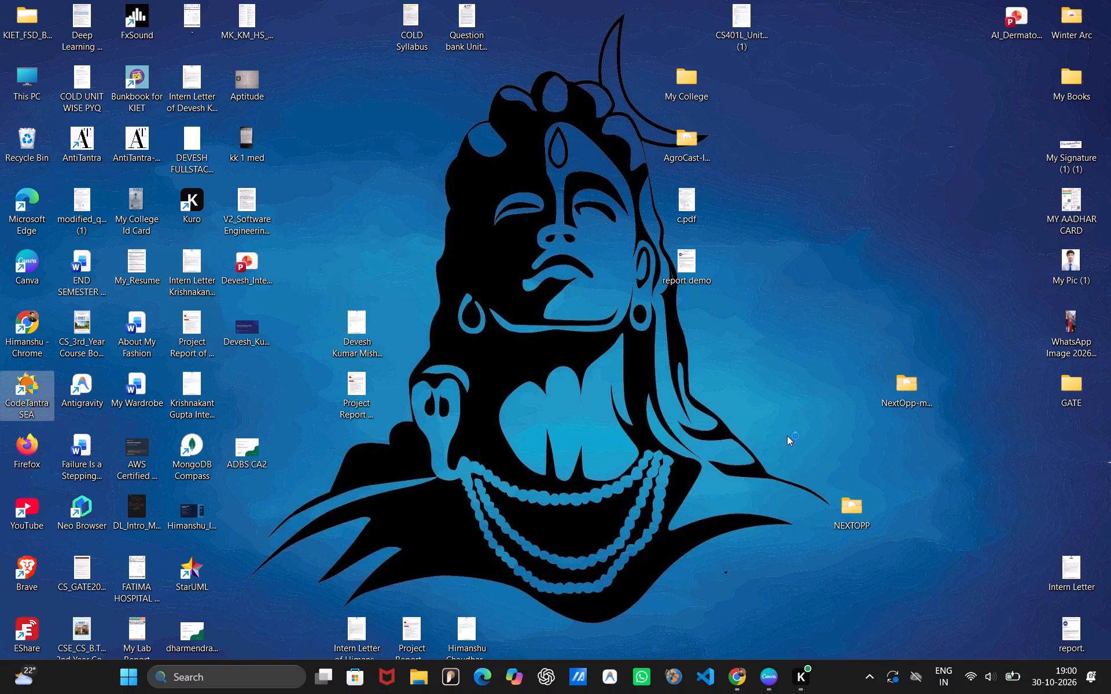